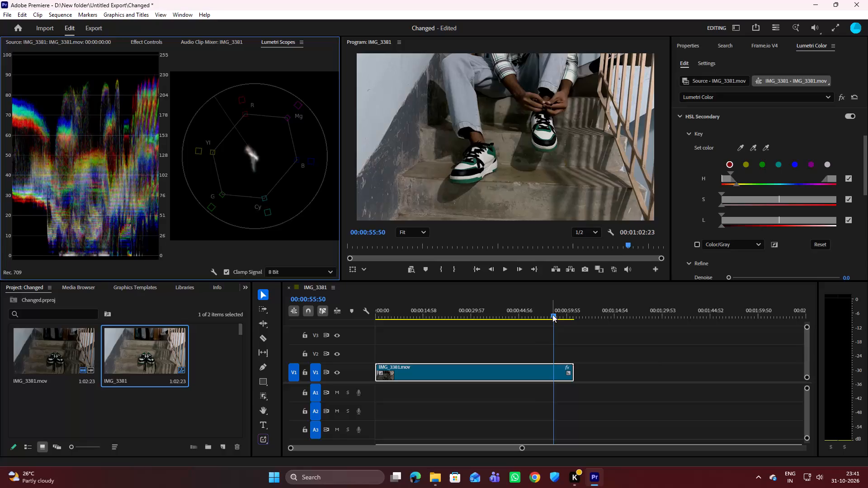
At frame 00:00:52:32, set the HSL Secondary key's Denoise to 10.1 to refine the skin-tone mask.
drag(552, 314, 542, 313)
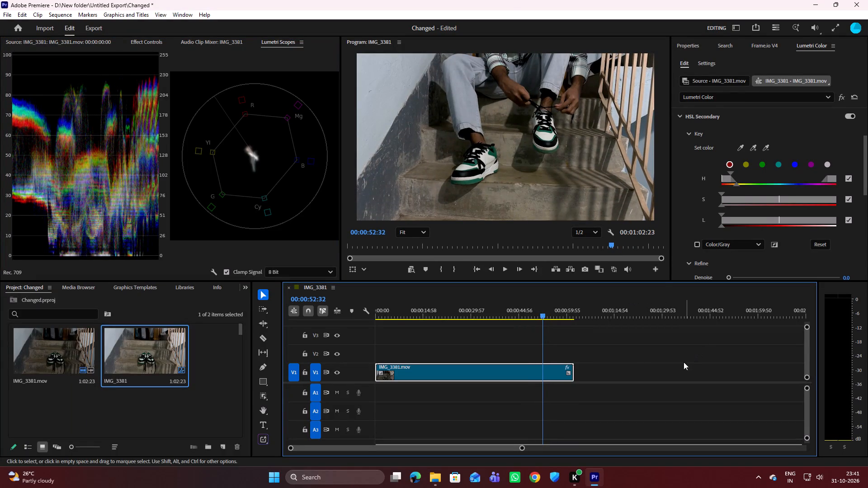
scroll(697, 169, down, 8)
scroll(699, 209, up, 2)
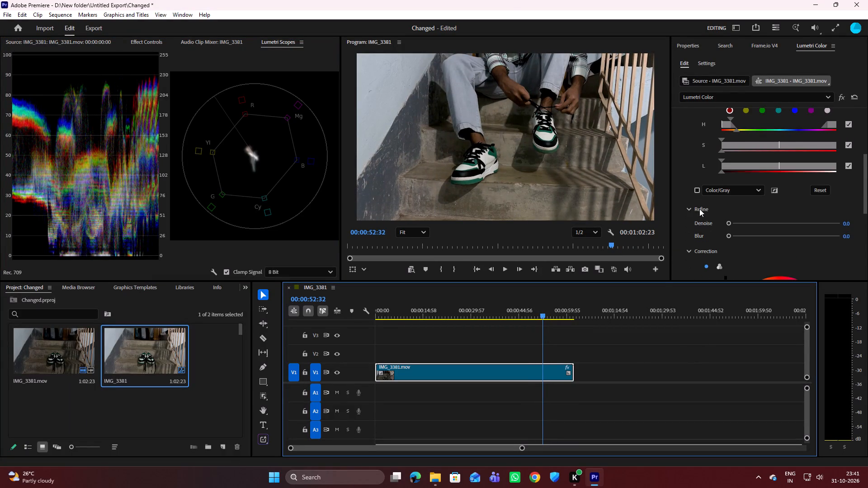
scroll(699, 209, up, 4)
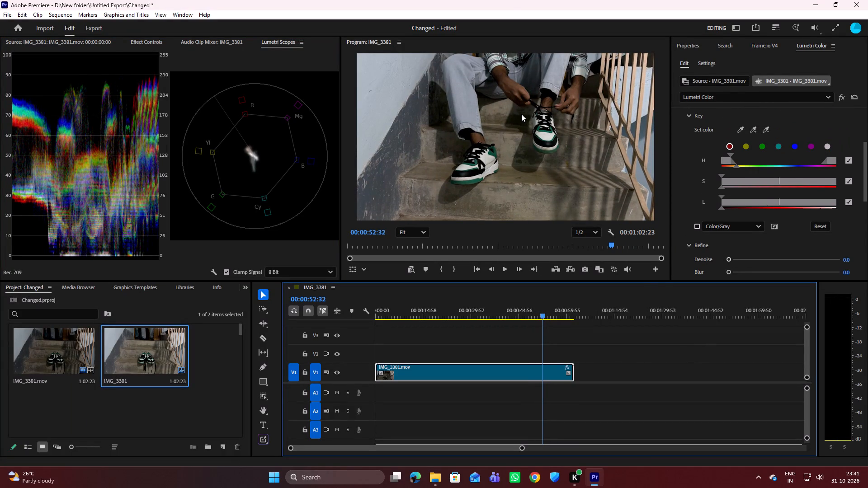
scroll(521, 114, up, 4)
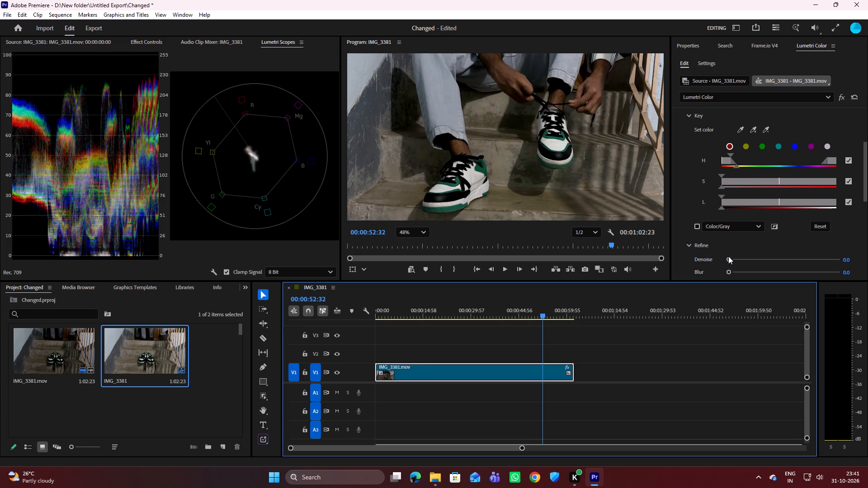
drag(728, 256, 737, 257)
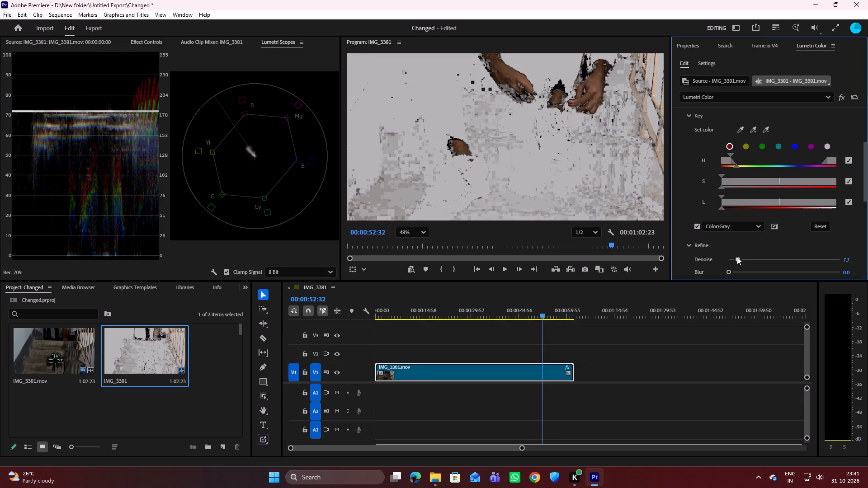
drag(737, 257, 739, 257)
drag(739, 257, 739, 256)
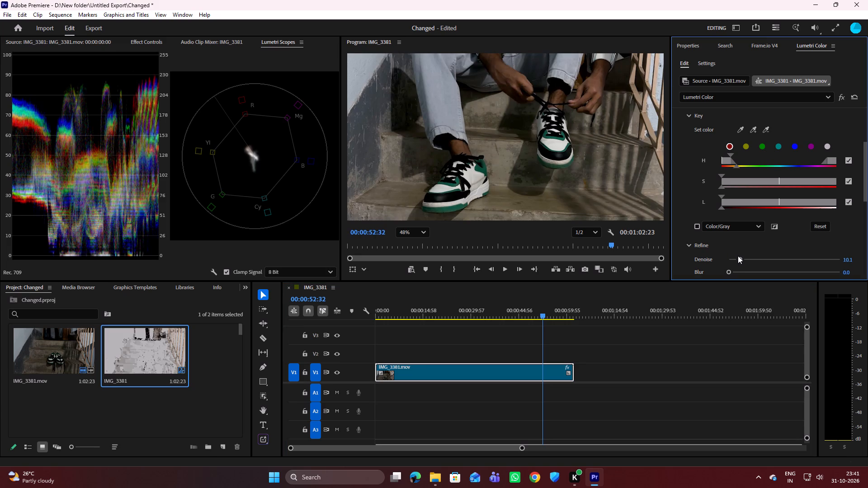
Set the Blur of the HSL Secondary key to 6.0 to soften the skin-tone mask's edges.
drag(729, 270, 729, 270)
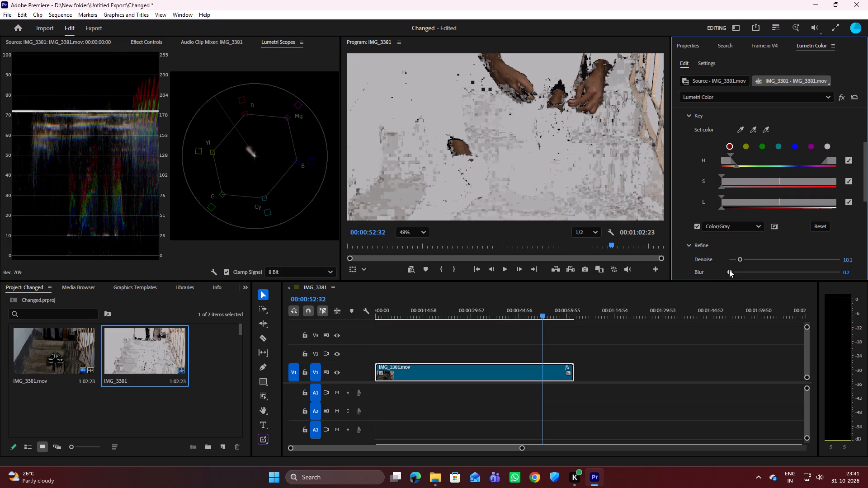
drag(729, 270, 733, 270)
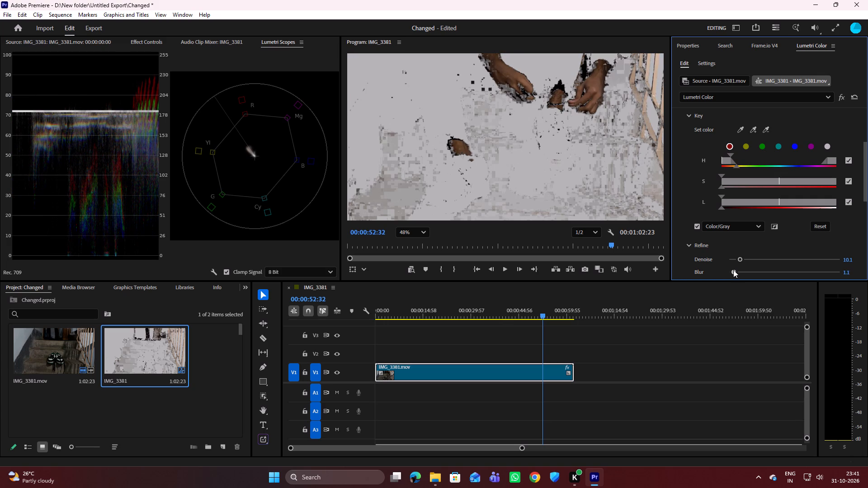
drag(733, 270, 746, 268)
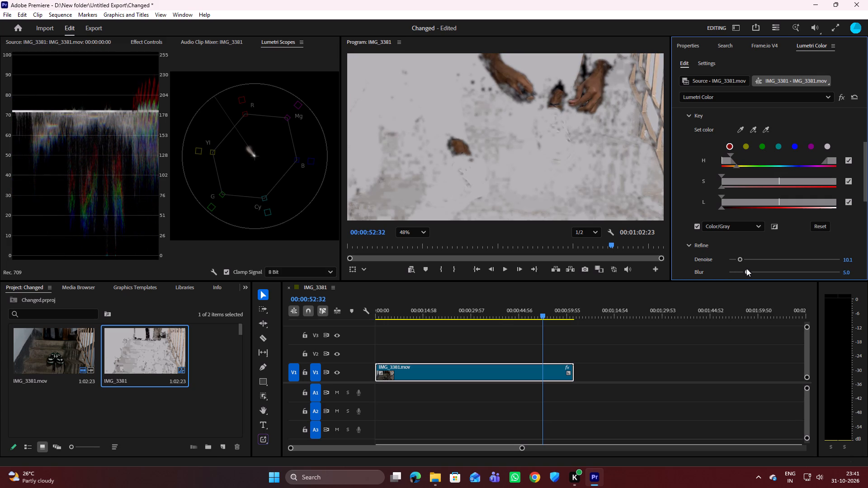
drag(746, 268, 748, 268)
drag(748, 268, 750, 267)
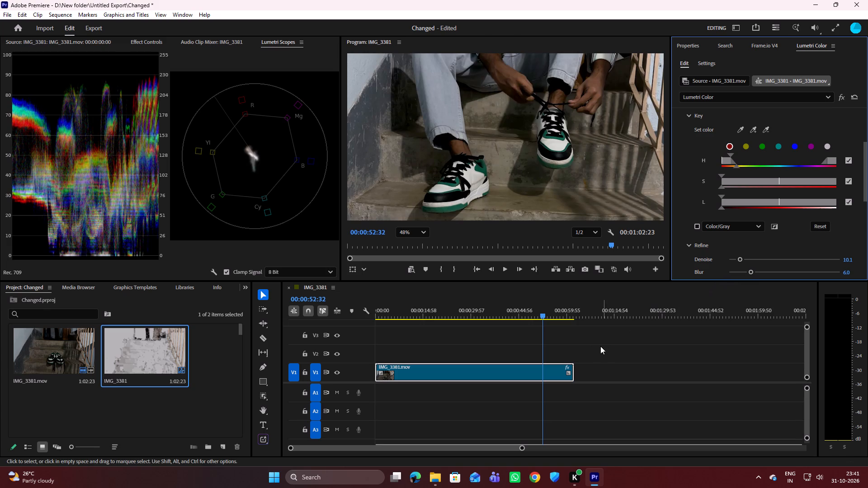
Fit the preview to the frame and raise the HSL Secondary correction's brightness moderately above neutral for the keyed skin.
scroll(682, 244, down, 17)
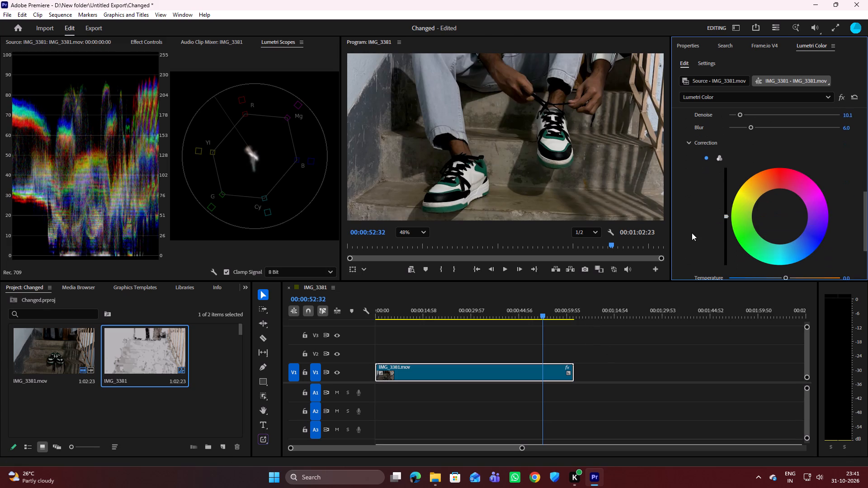
click(419, 234)
click(415, 250)
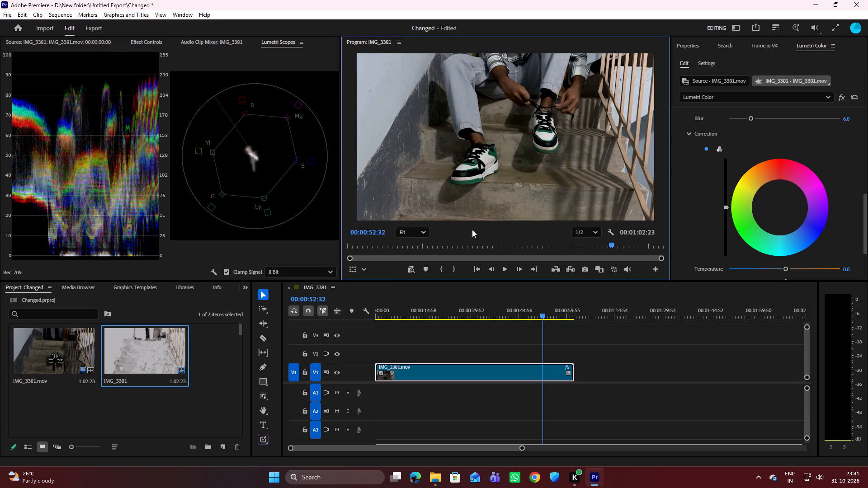
drag(726, 208, 720, 126)
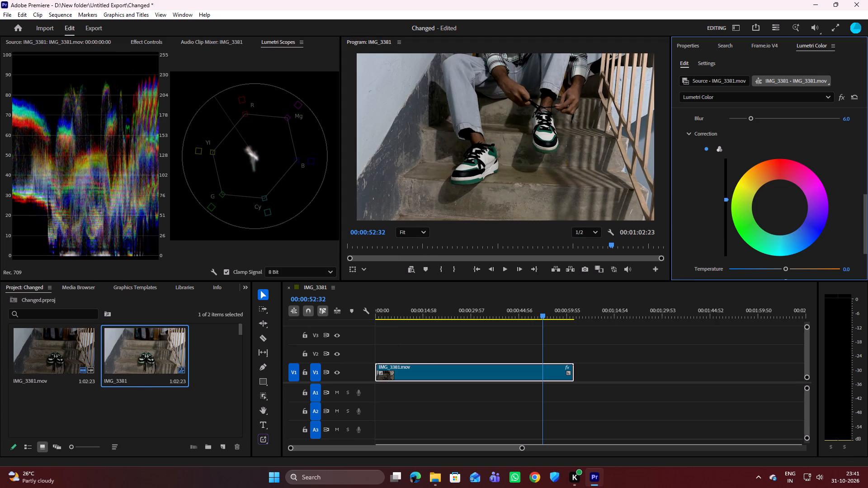
drag(720, 126, 708, 127)
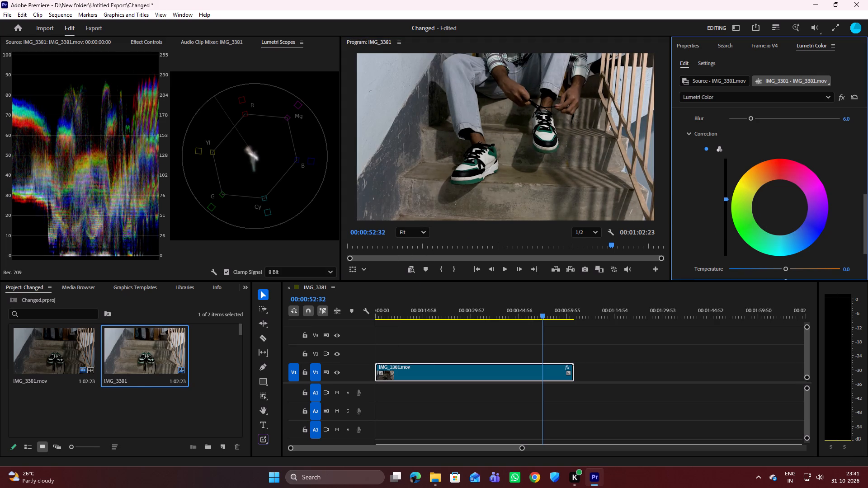
drag(708, 127, 692, 153)
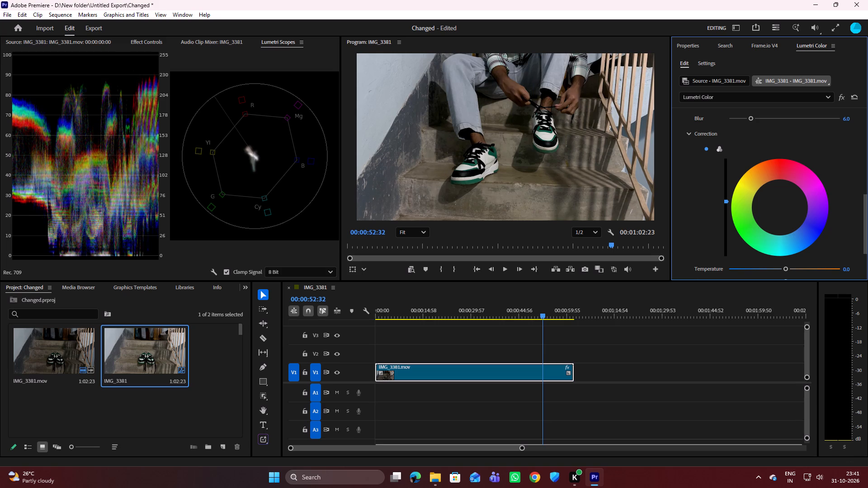
drag(692, 153, 682, 301)
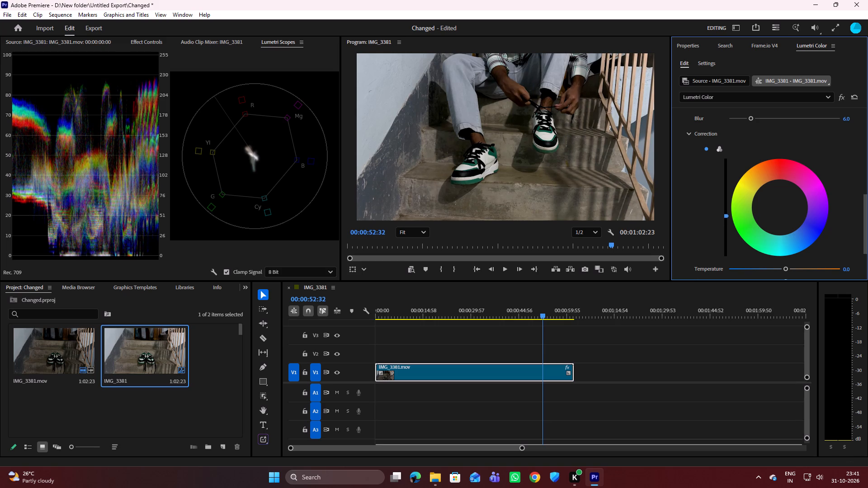
drag(682, 301, 678, 246)
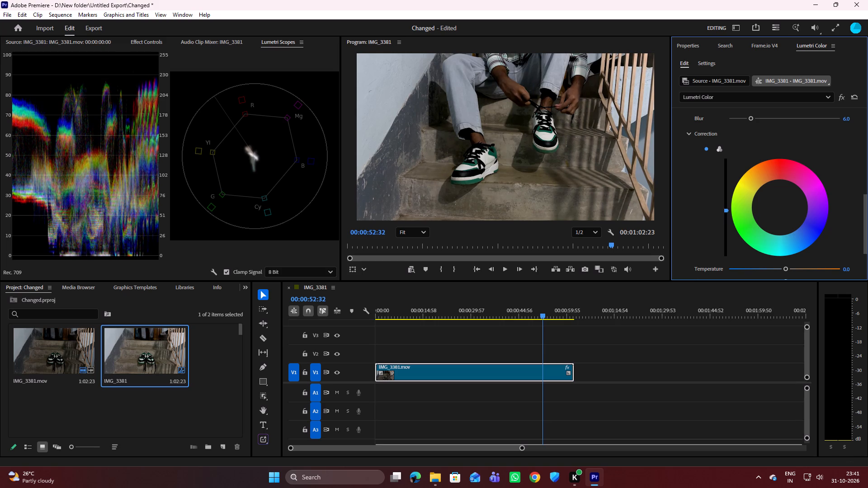
drag(678, 246, 689, 284)
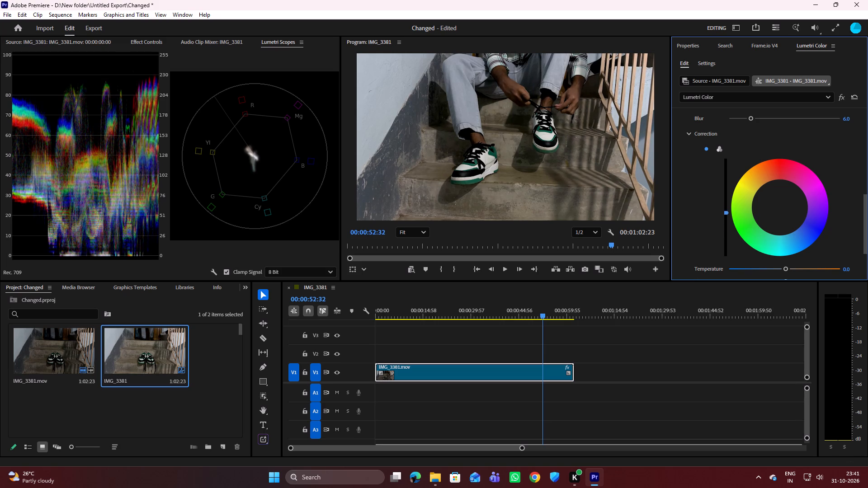
drag(689, 284, 669, 99)
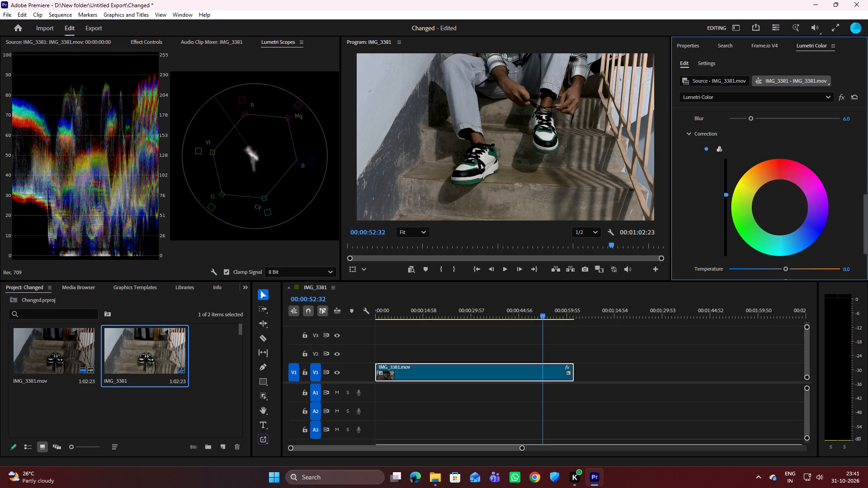
drag(669, 99, 672, 47)
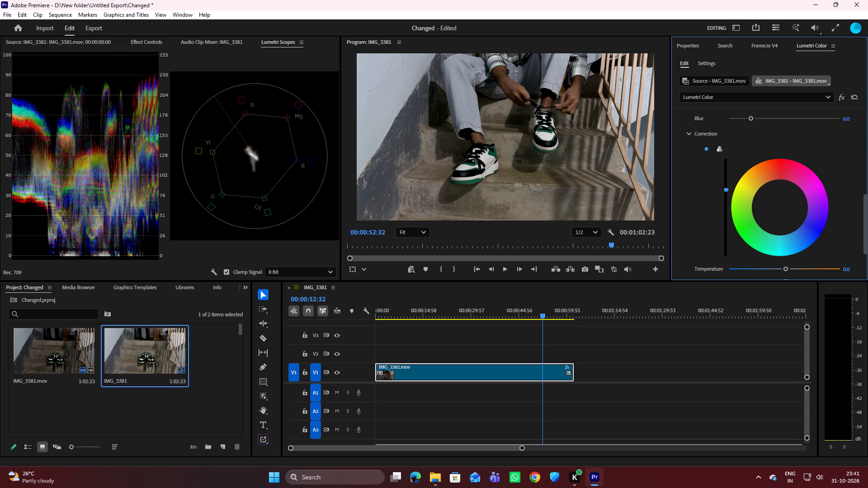
drag(672, 47, 707, 277)
Shift the HSL Secondary correction colour wheel slightly from its centre toward red-orange to warm the keyed skin.
drag(781, 207, 771, 197)
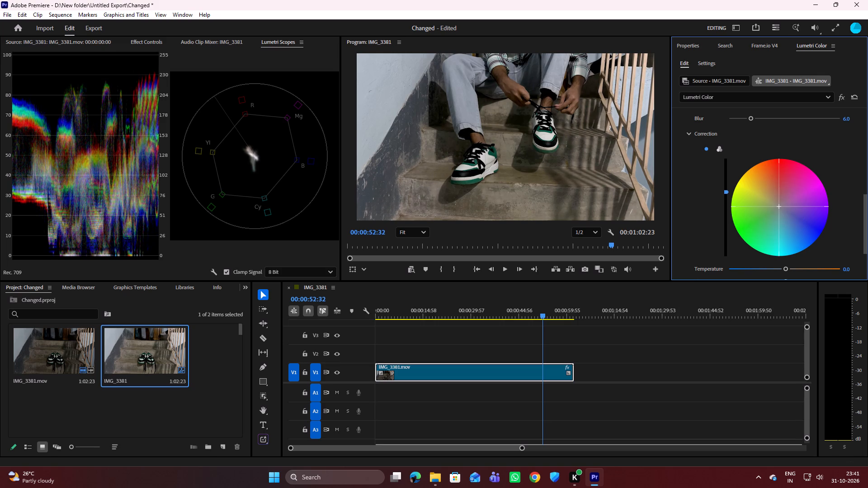
drag(771, 197, 746, 168)
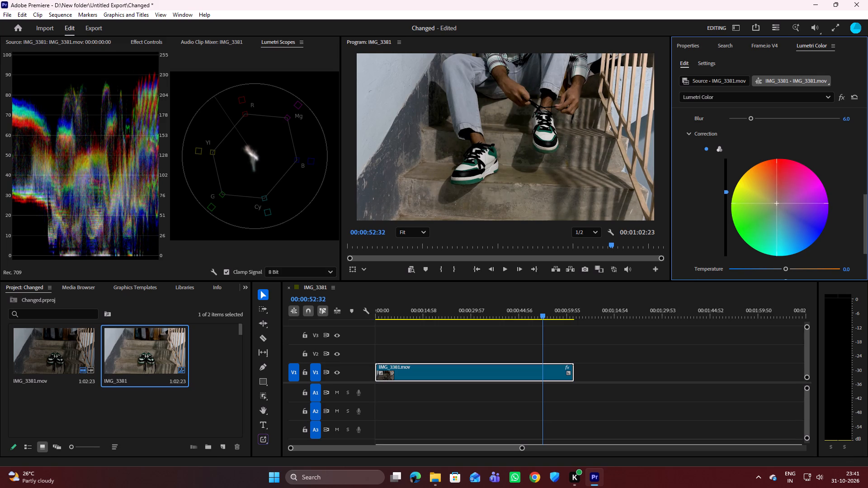
drag(746, 168, 744, 161)
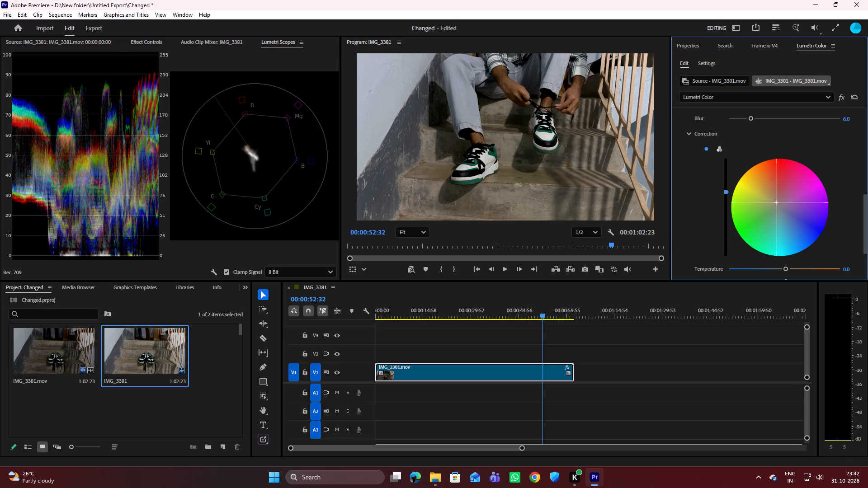
drag(744, 161, 761, 161)
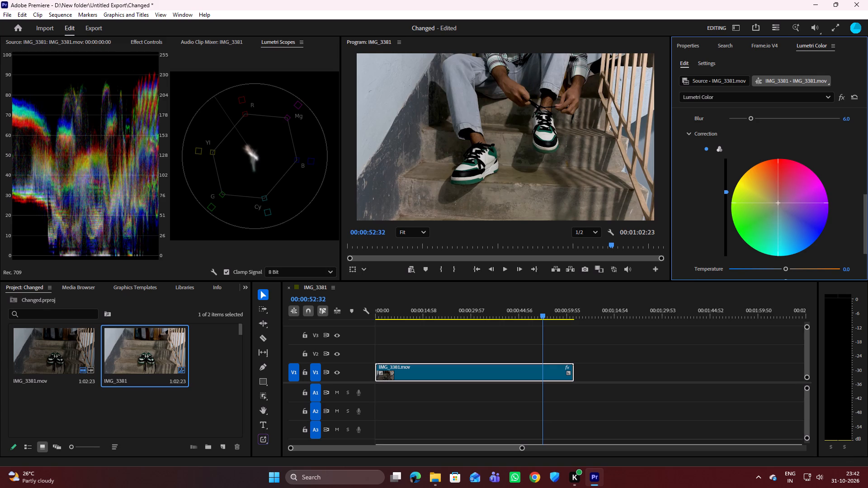
drag(761, 161, 766, 143)
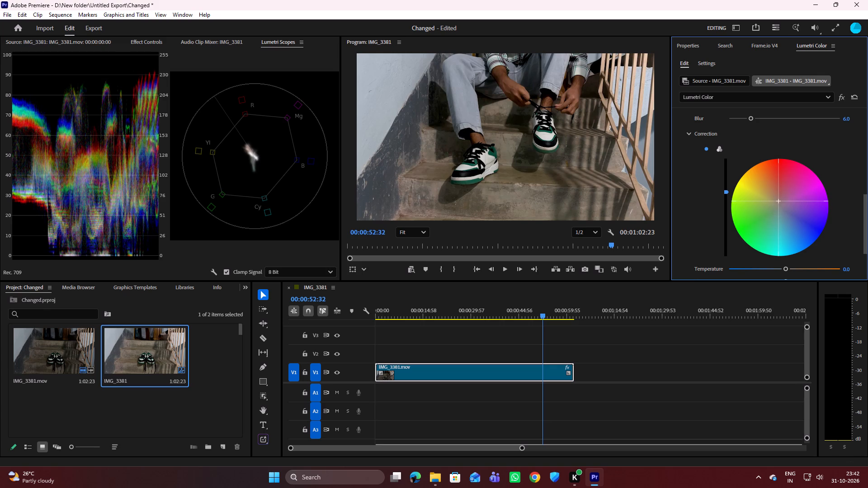
drag(766, 143, 761, 154)
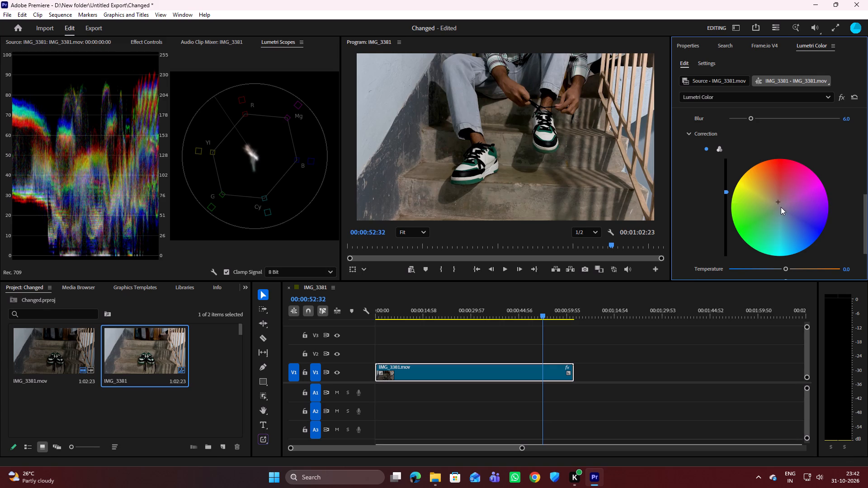
Fine-tune the HSL Secondary correction's brightness for the keyed skin, leaving it slightly brighter.
drag(728, 192, 718, 218)
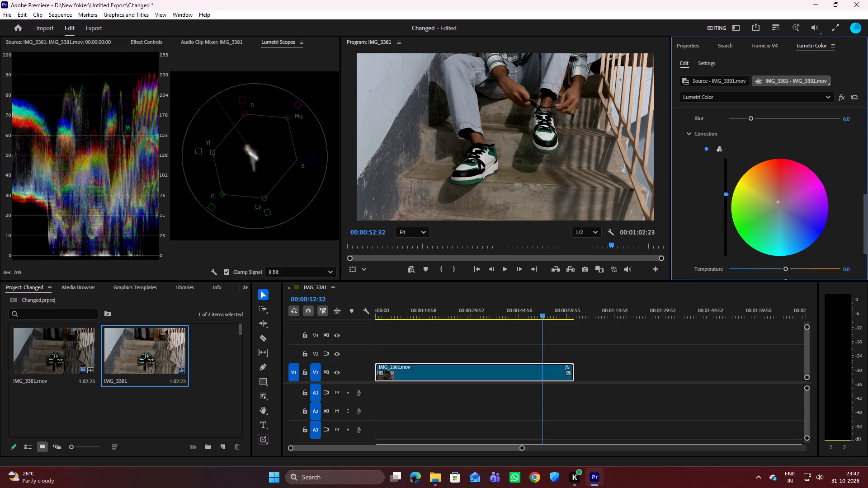
drag(718, 218, 720, 161)
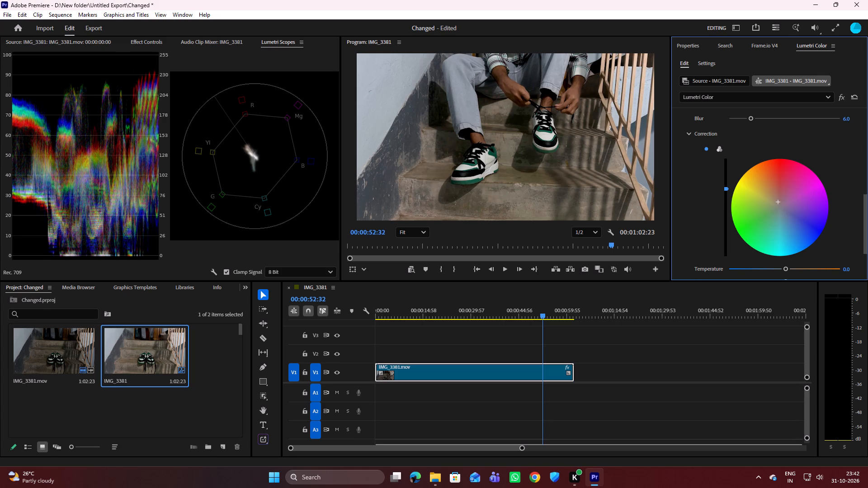
drag(720, 161, 719, 177)
Scrub back through the IMG_3381 sequence to 00:00:00:00 and play it to review the skin-tone correction.
drag(543, 312, 540, 313)
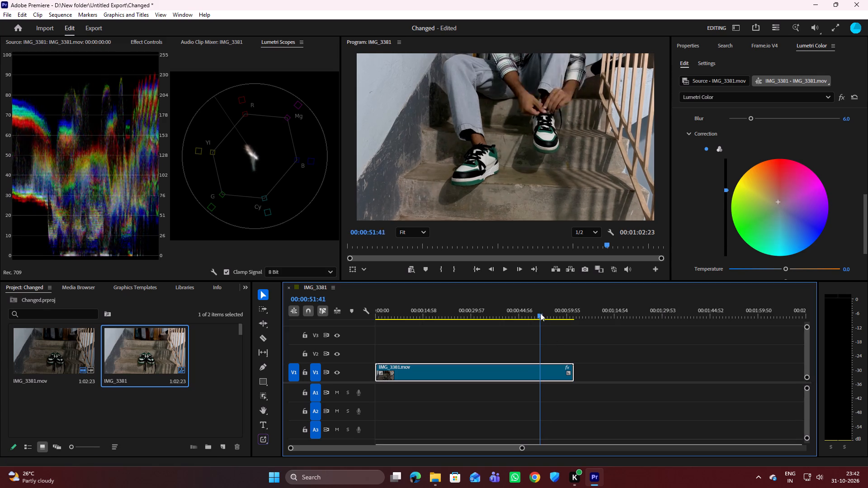
drag(540, 313, 448, 348)
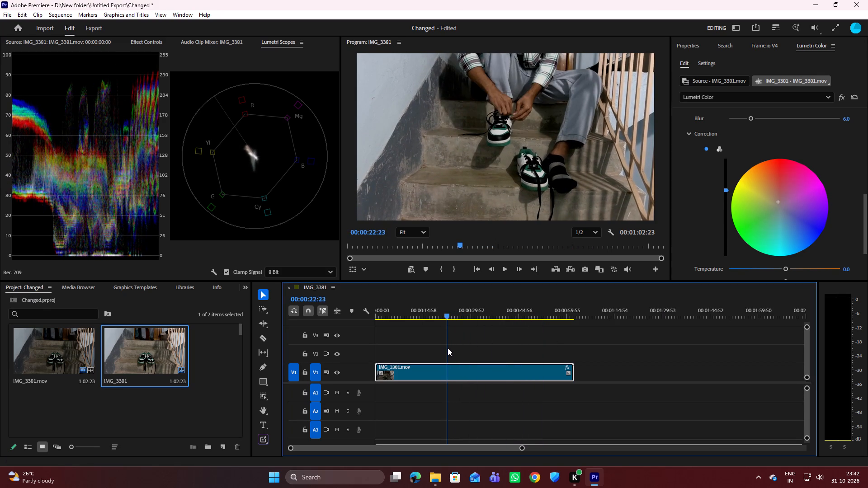
drag(448, 348, 425, 352)
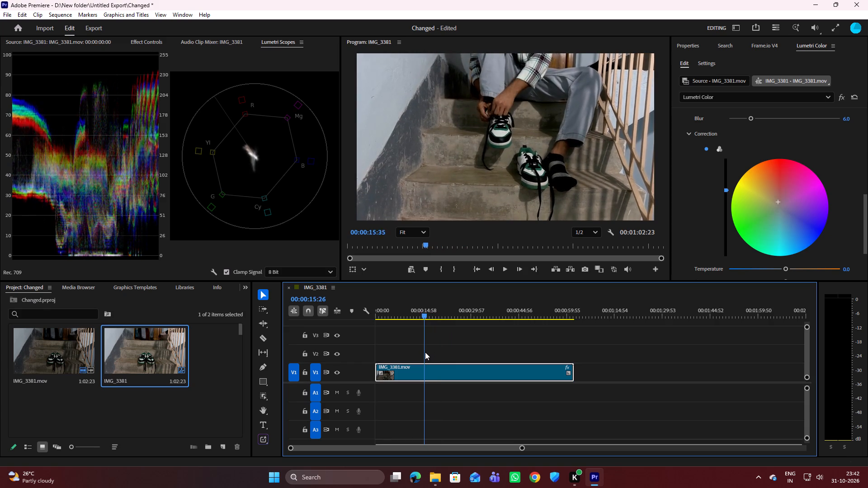
drag(425, 352, 372, 356)
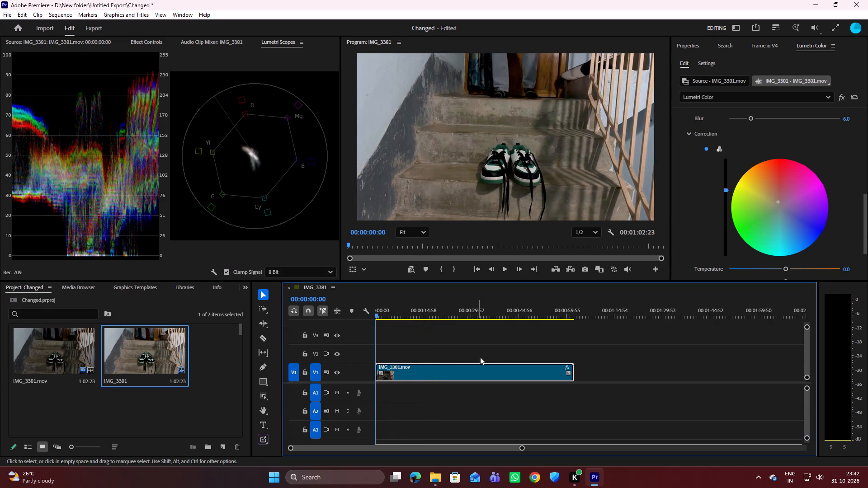
key(space)
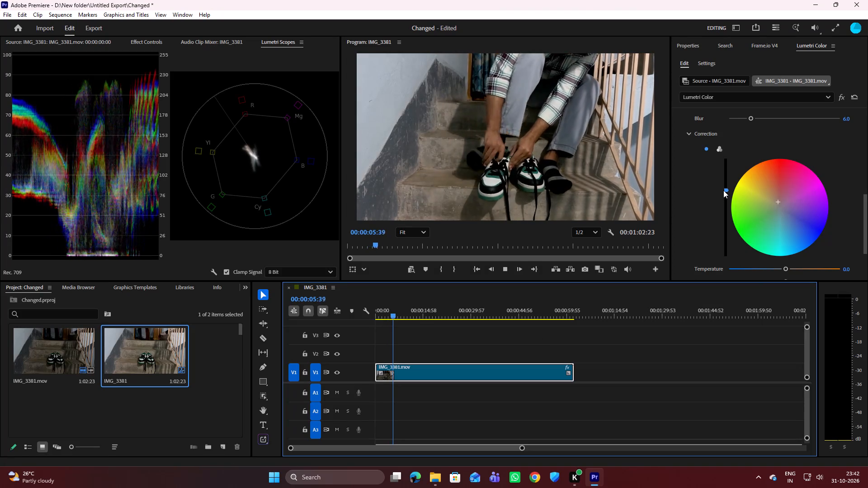
Fine-tune the HSL Secondary correction's brightness during playback, keeping the keyed skin slightly brighter than neutral.
drag(724, 187, 725, 192)
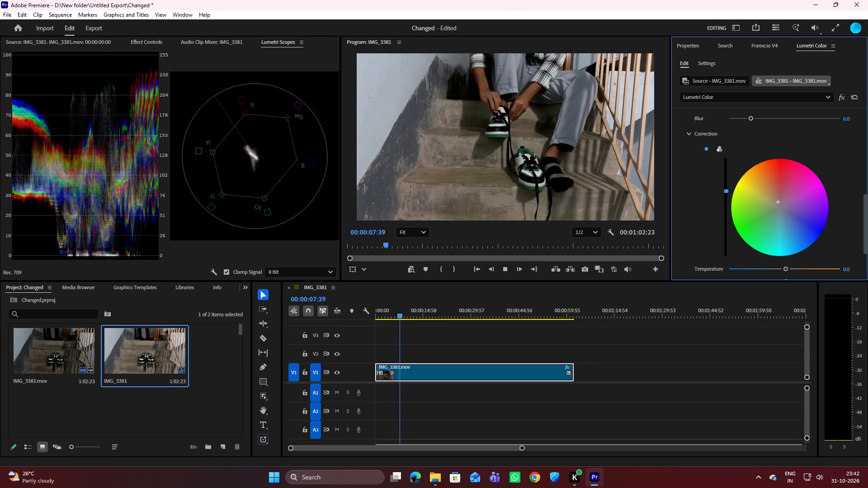
drag(725, 192, 725, 196)
drag(724, 187, 728, 174)
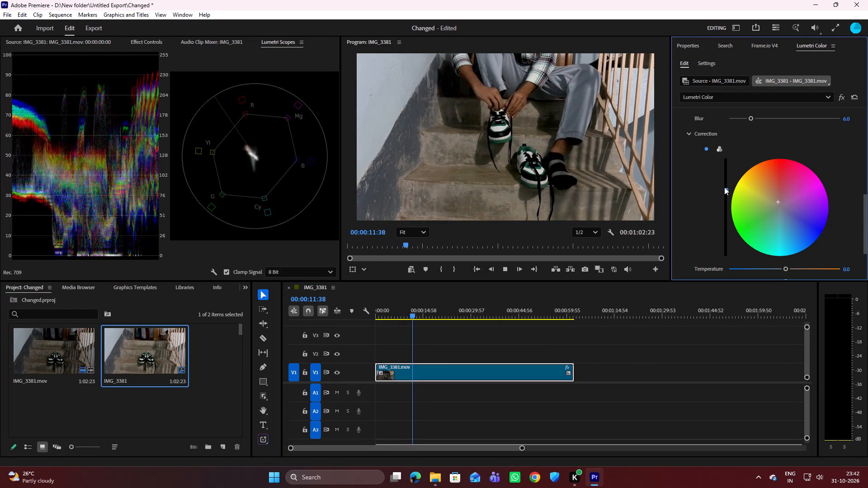
key(space)
Bring the hands into close view at 81% zoom and play from 00:00:12:13 to 00:00:16:00 to check the skin correction.
triple_click(492, 174)
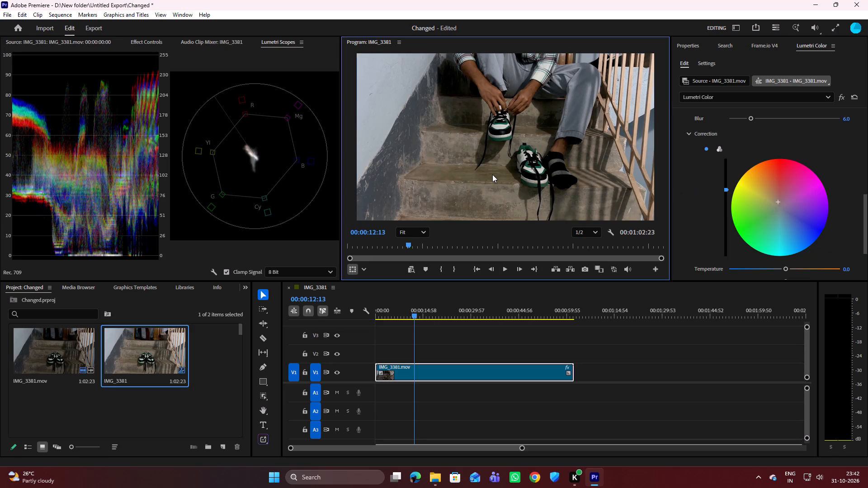
triple_click(492, 174)
click(492, 174)
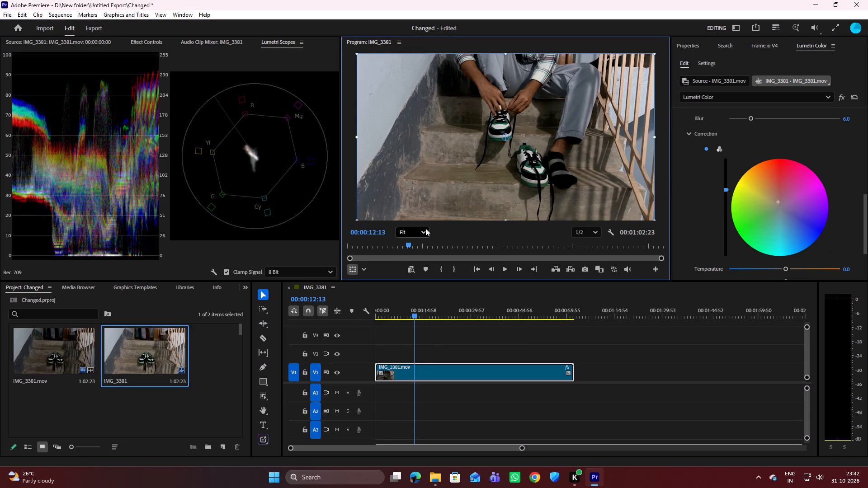
click(425, 228)
click(425, 228)
scroll(517, 148, up, 10)
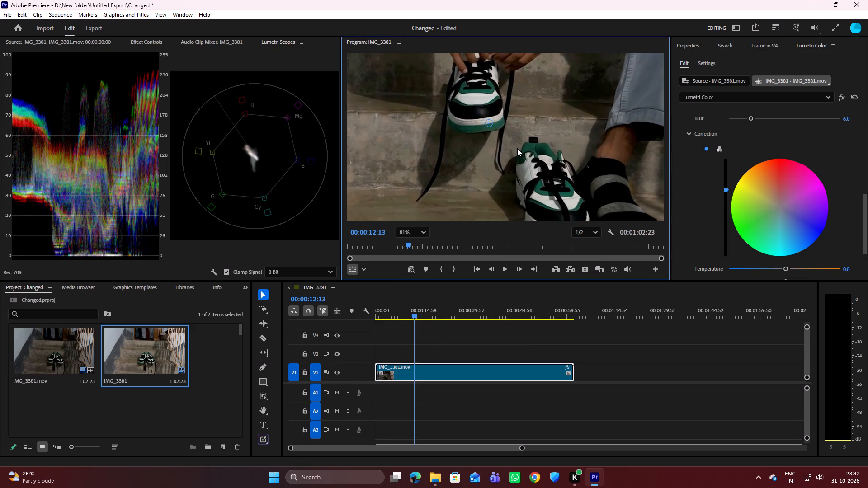
drag(505, 92, 514, 192)
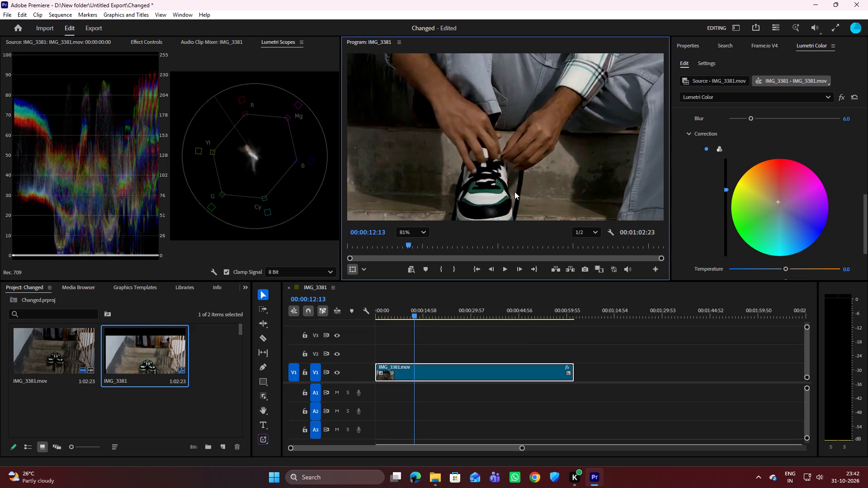
drag(514, 192, 541, 199)
key(space)
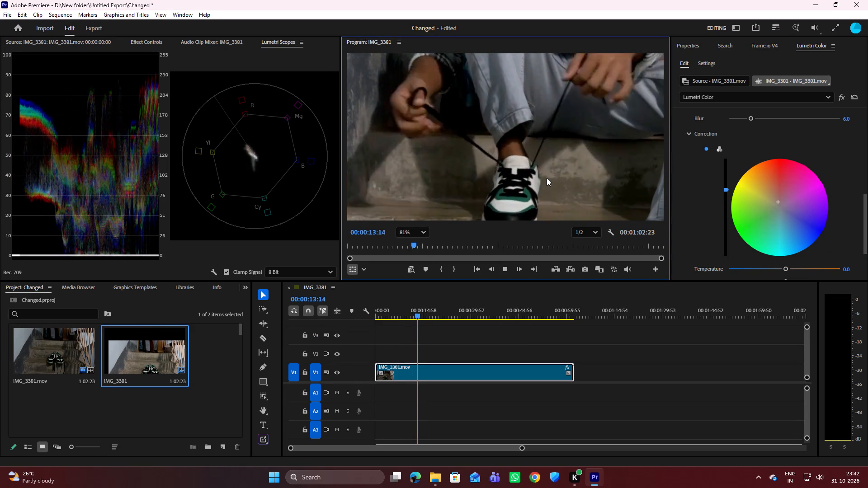
drag(547, 178, 593, 95)
click(537, 153)
drag(537, 153, 549, 131)
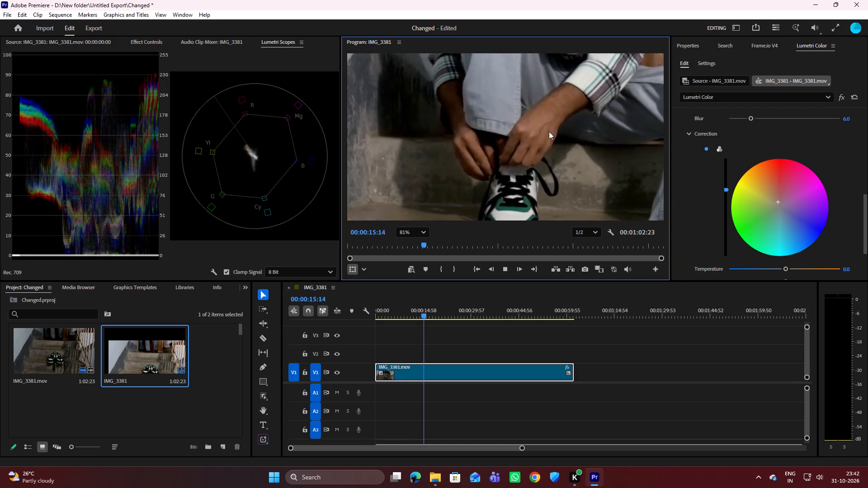
drag(549, 131, 555, 120)
key(space)
Shift the framing down to the shoes and steps and play from 00:00:16:00 to 00:00:18:35 at 68% zoom to inspect the grade.
drag(537, 142, 571, 48)
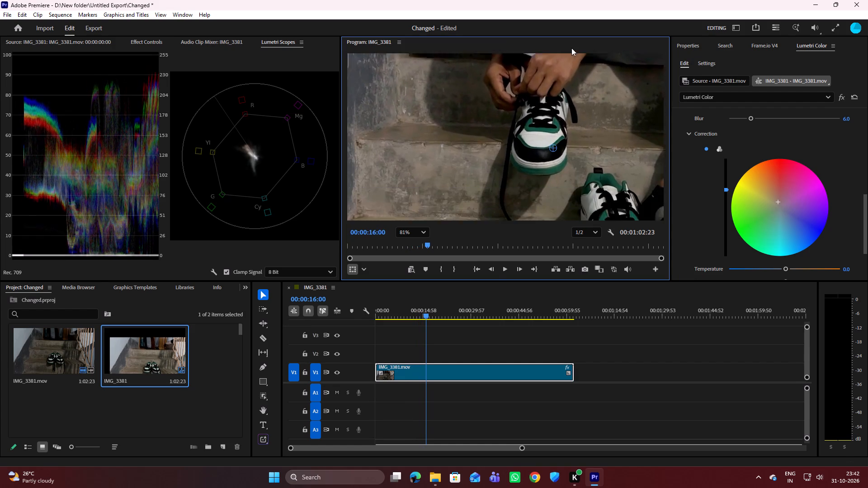
drag(571, 48, 571, 47)
drag(518, 181, 533, 115)
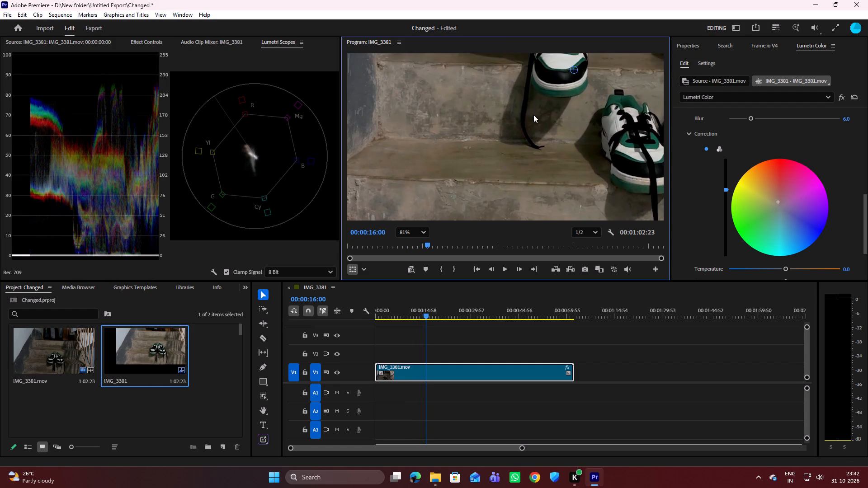
scroll(533, 115, down, 8)
key(space)
key(space)
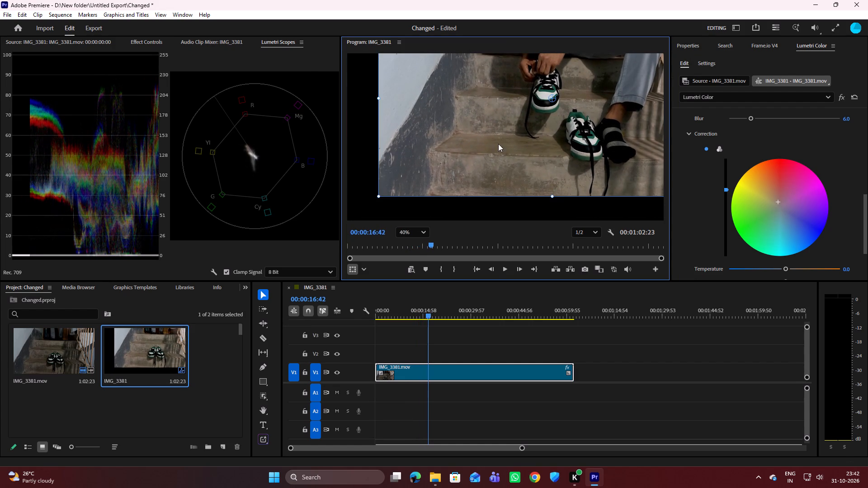
scroll(483, 145, up, 6)
key(space)
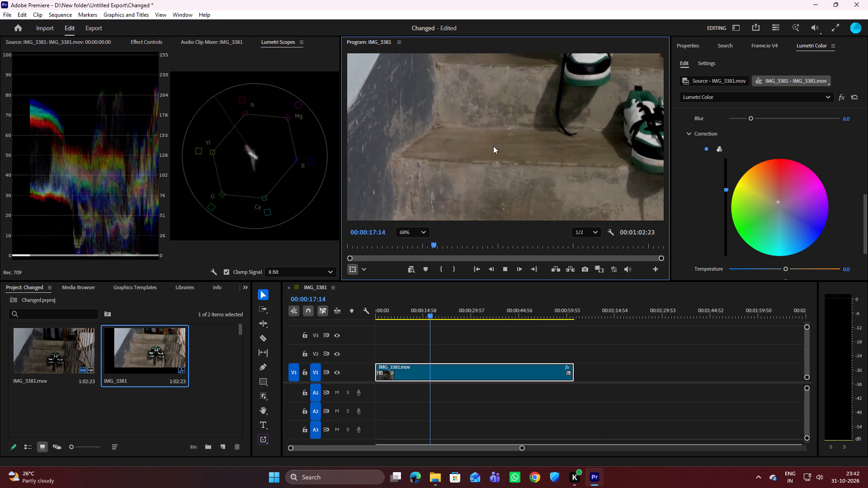
key(space)
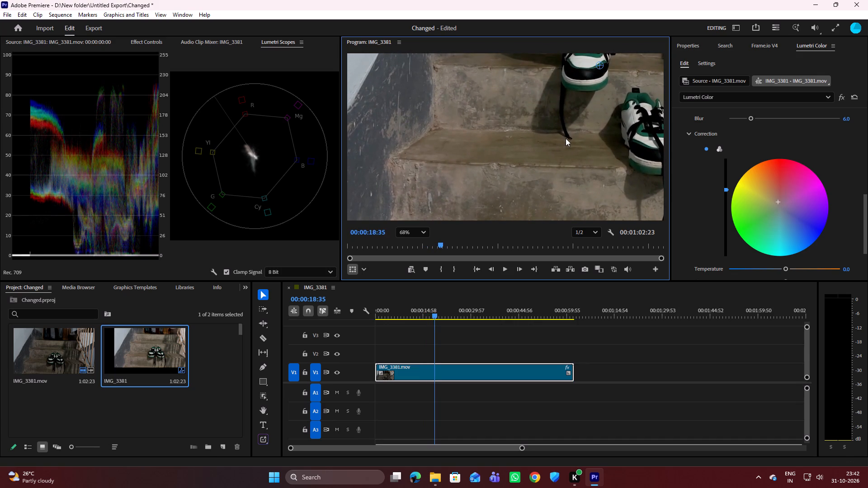
Bring the hands back into the enlarged view and play on to 00:00:31:49 to examine the skin correction in motion.
drag(566, 138, 478, 199)
drag(548, 112, 545, 198)
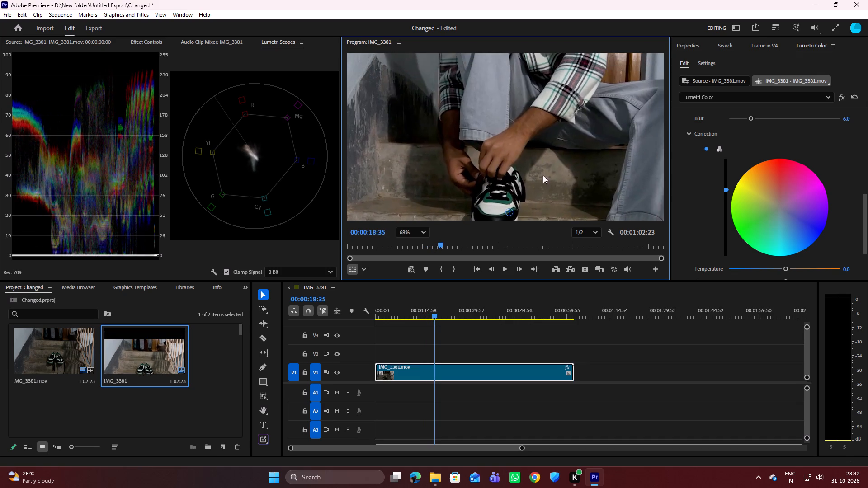
drag(549, 123, 547, 176)
key(space)
drag(547, 146, 548, 101)
click(529, 150)
key(space)
drag(529, 150, 530, 139)
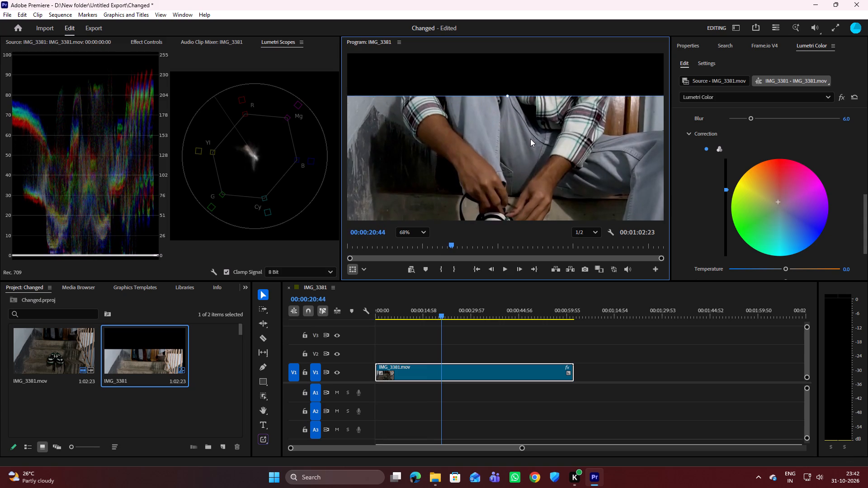
drag(530, 139, 540, 71)
key(space)
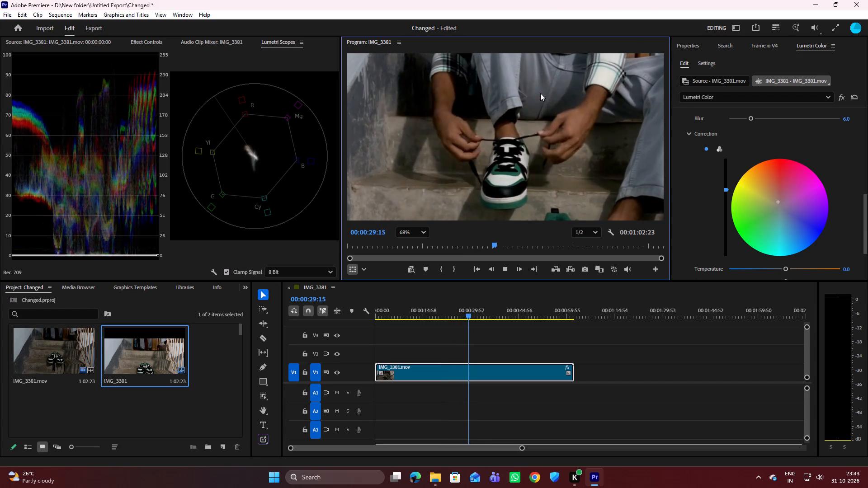
key(space)
key(space)
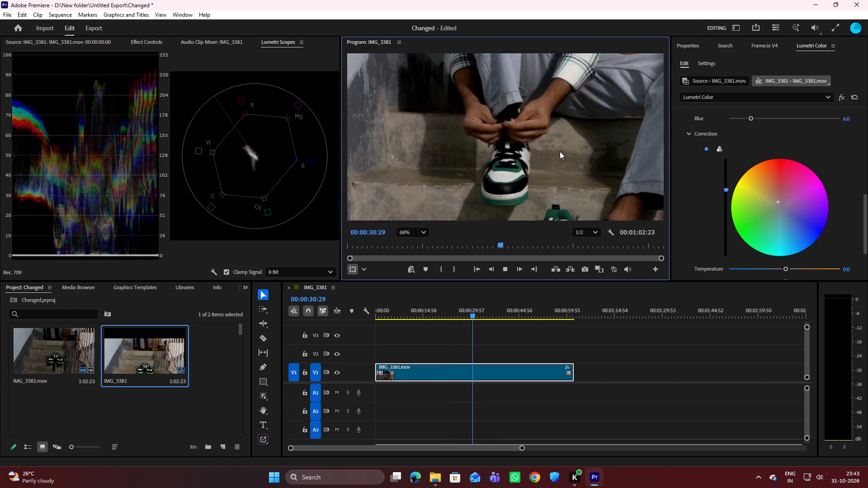
key(space)
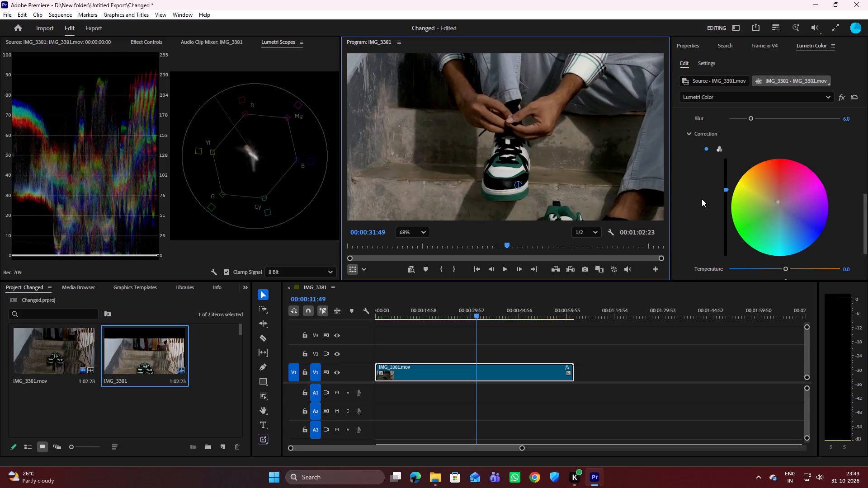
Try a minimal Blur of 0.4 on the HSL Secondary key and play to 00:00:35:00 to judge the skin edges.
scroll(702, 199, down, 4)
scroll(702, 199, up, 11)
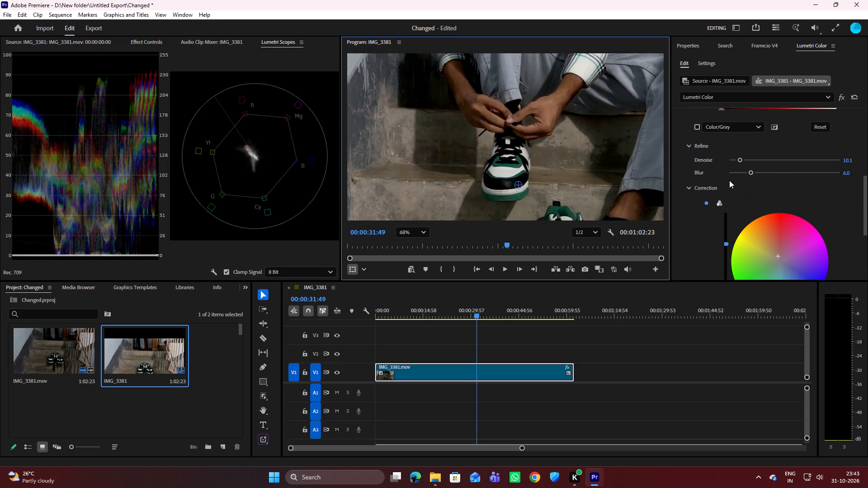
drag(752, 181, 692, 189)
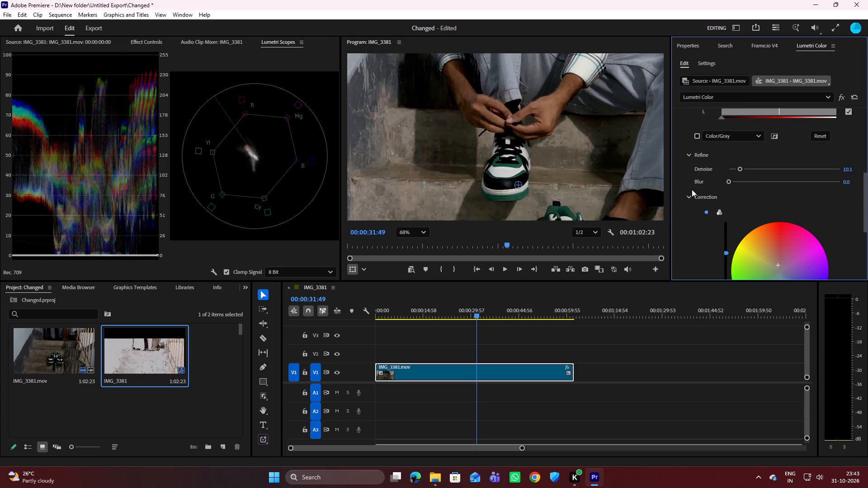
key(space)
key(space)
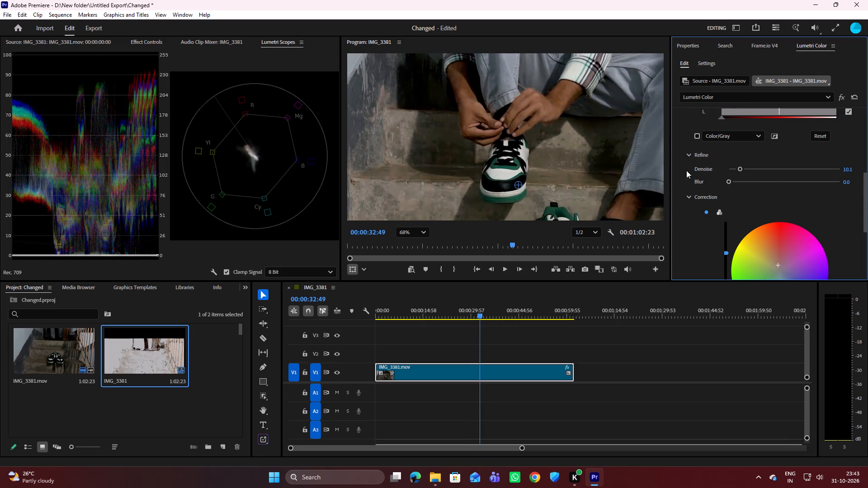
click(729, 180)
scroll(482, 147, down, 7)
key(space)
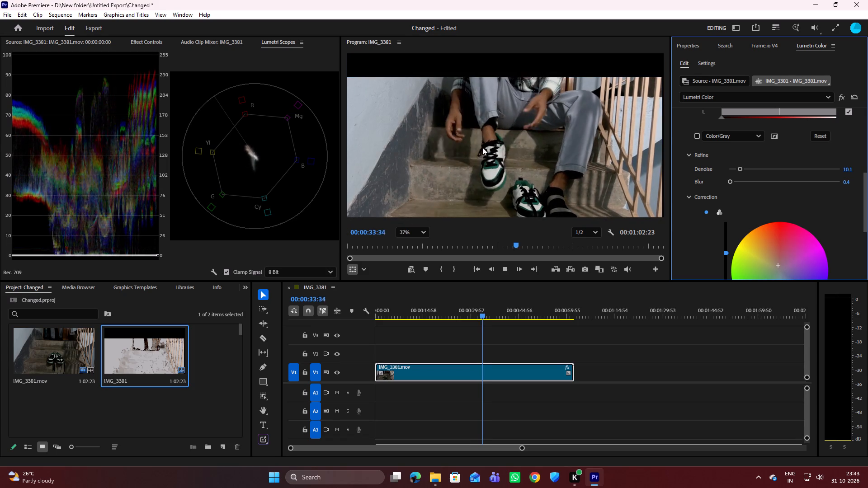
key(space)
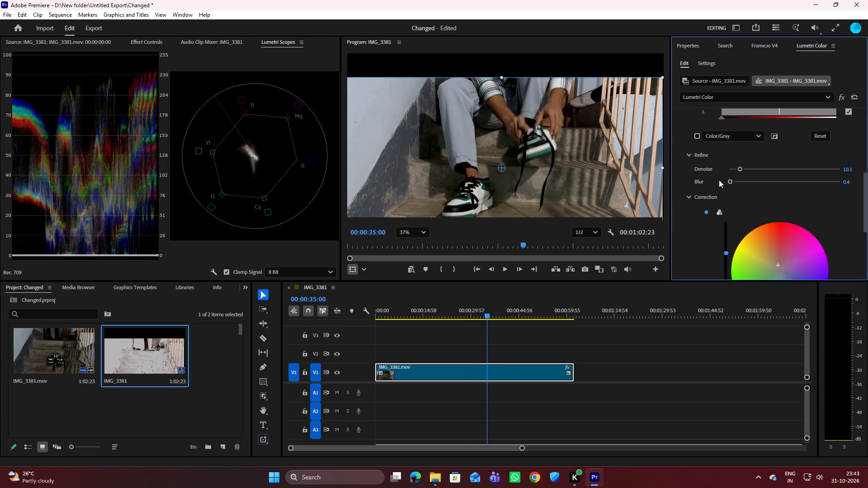
Set the HSL Secondary key's Blur to 5.0 and play briefly to 00:00:36:37 to check the softened key edges.
drag(730, 182, 737, 180)
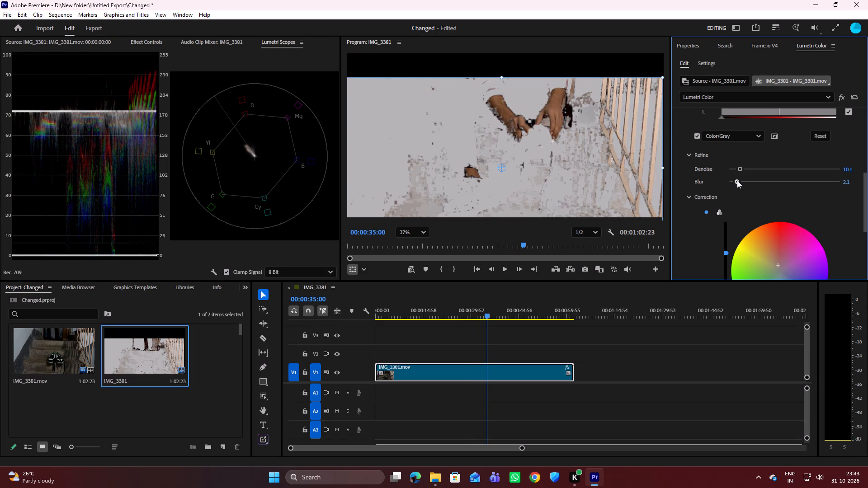
drag(737, 180, 746, 182)
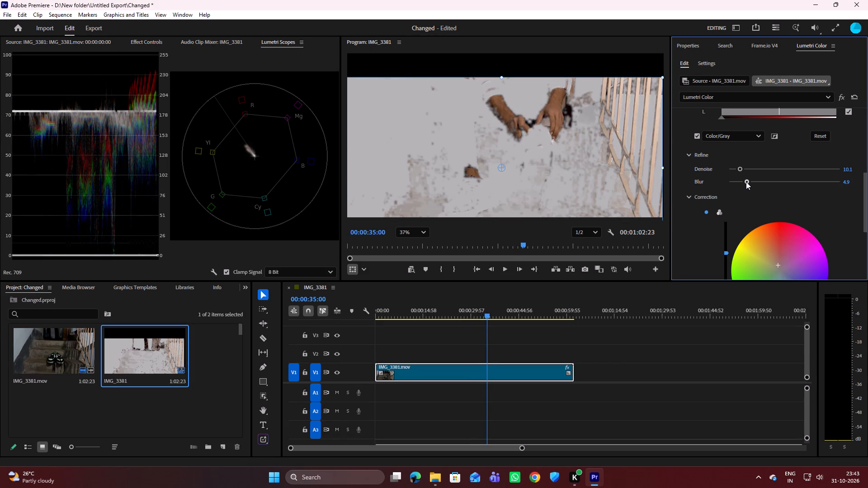
drag(746, 182, 746, 182)
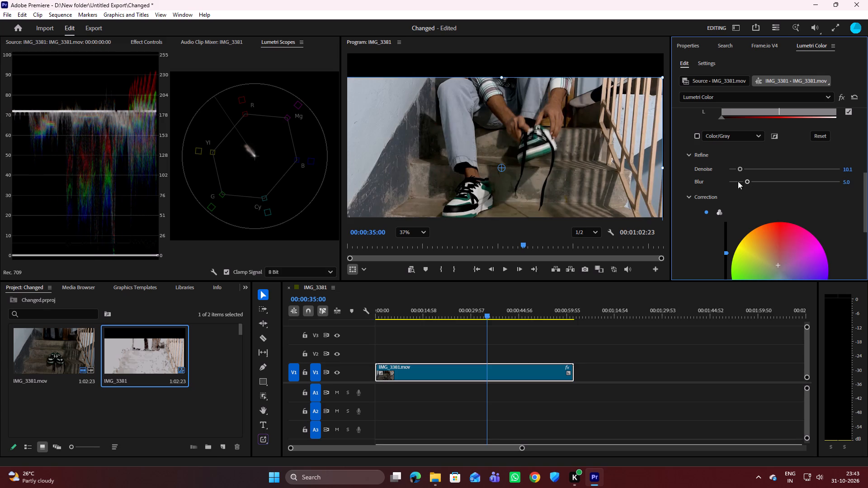
key(space)
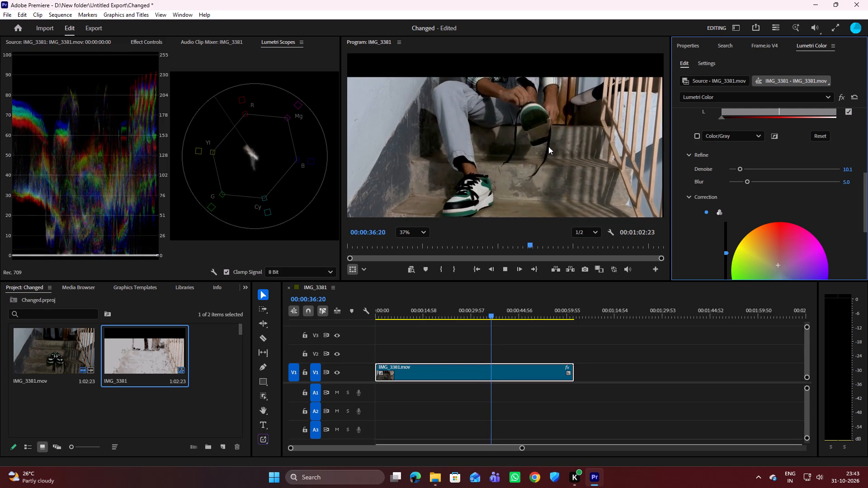
key(space)
Set the Program preview's zoom level to Fit.
click(415, 232)
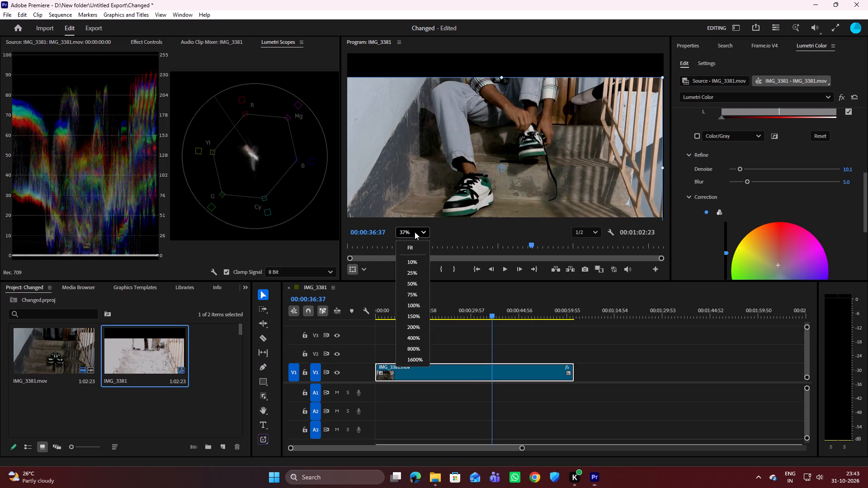
click(408, 247)
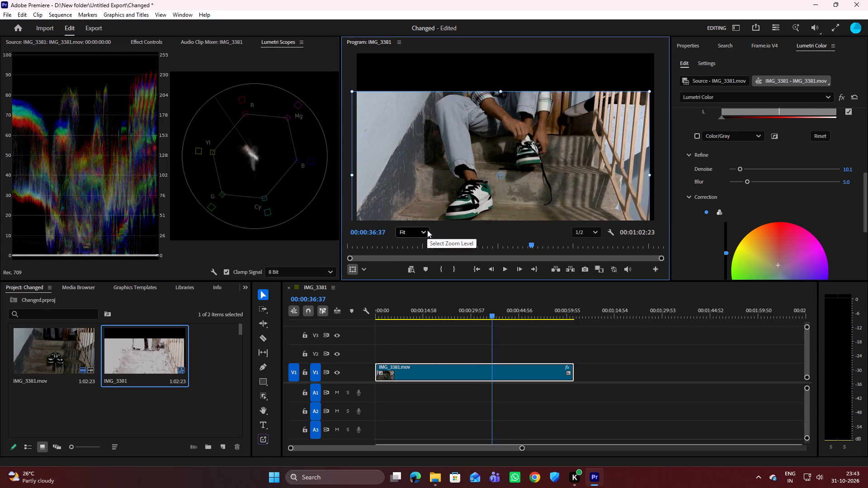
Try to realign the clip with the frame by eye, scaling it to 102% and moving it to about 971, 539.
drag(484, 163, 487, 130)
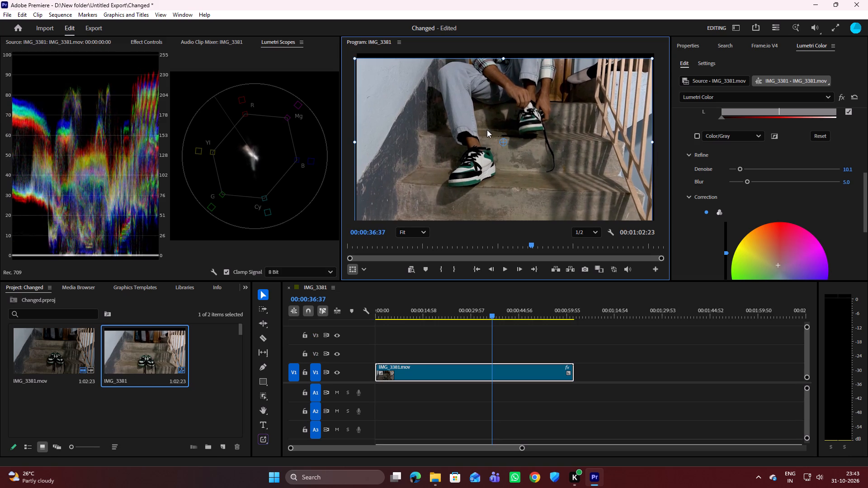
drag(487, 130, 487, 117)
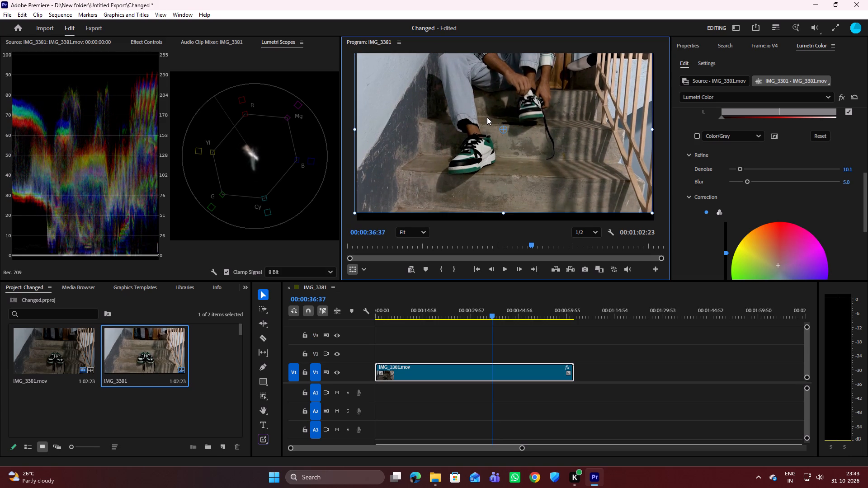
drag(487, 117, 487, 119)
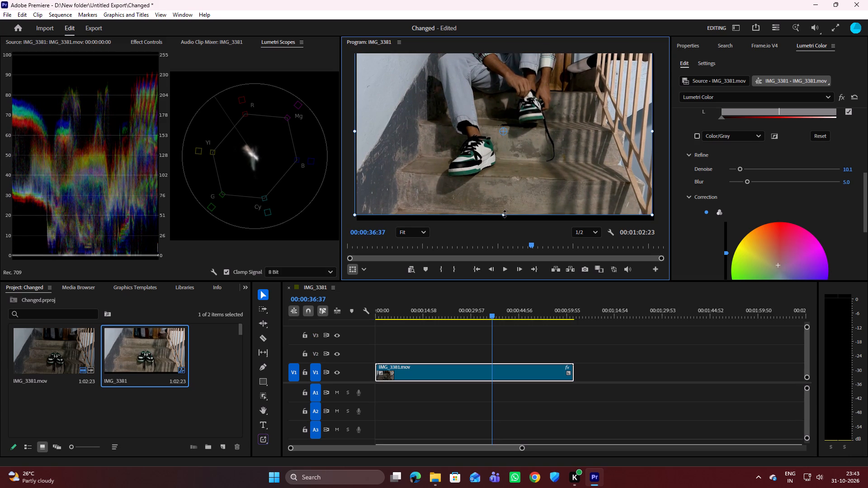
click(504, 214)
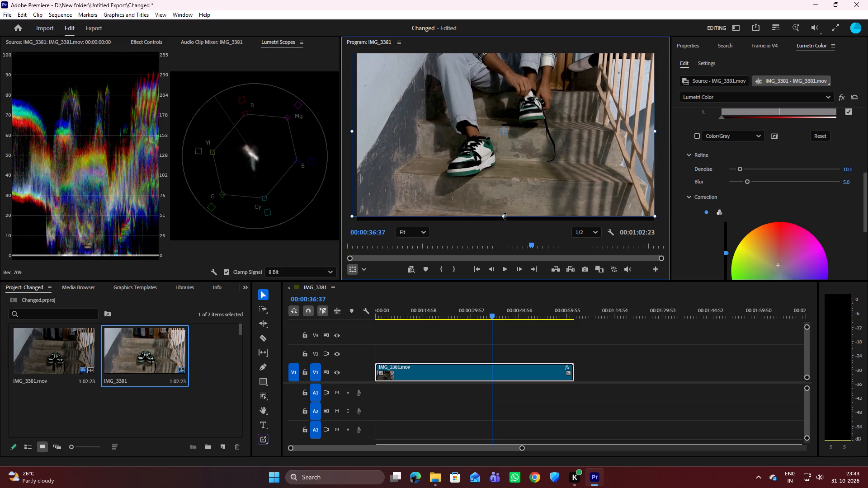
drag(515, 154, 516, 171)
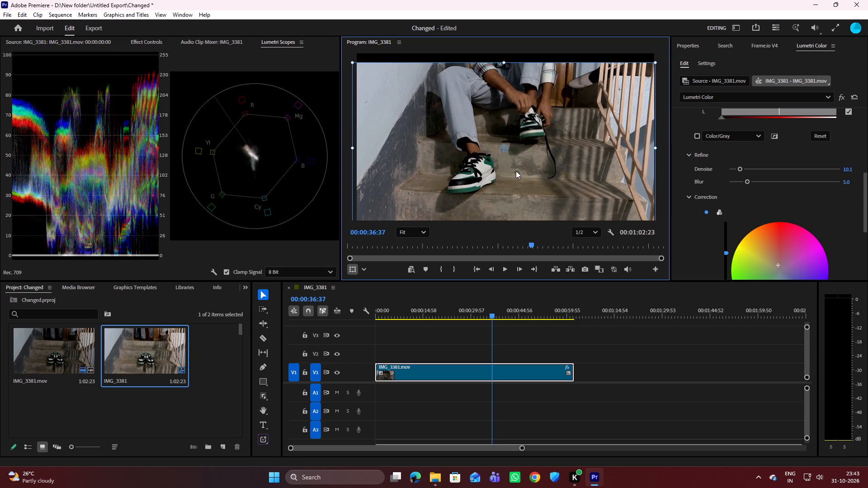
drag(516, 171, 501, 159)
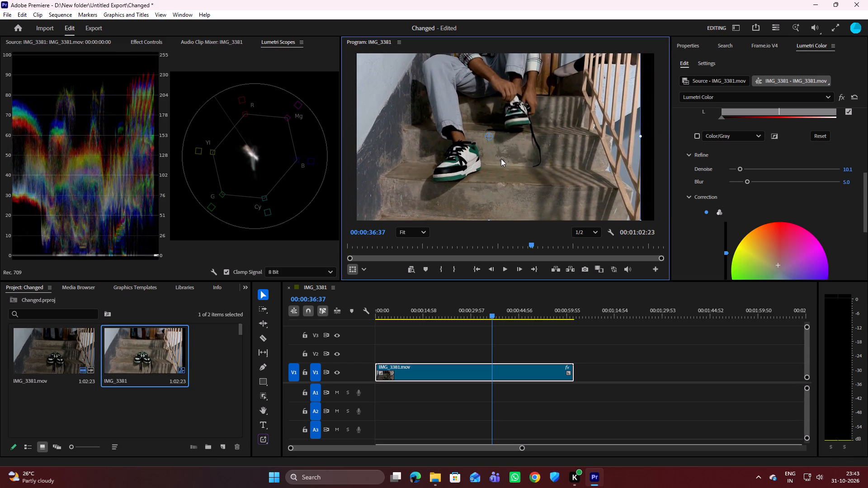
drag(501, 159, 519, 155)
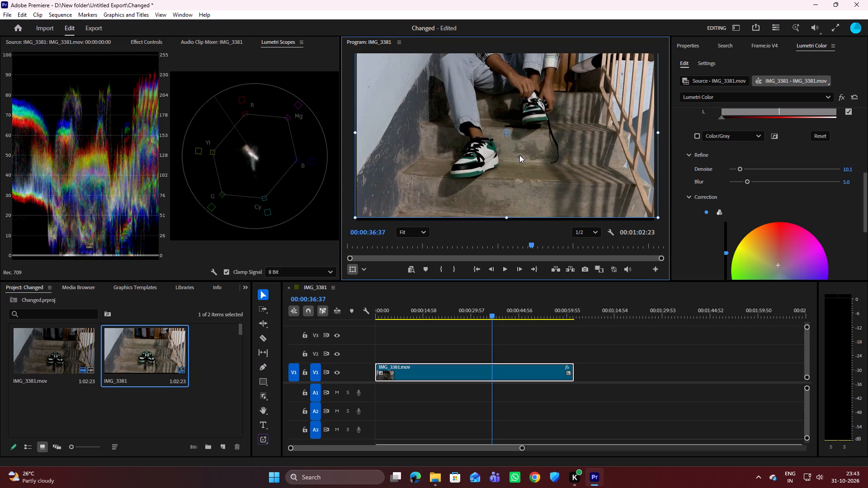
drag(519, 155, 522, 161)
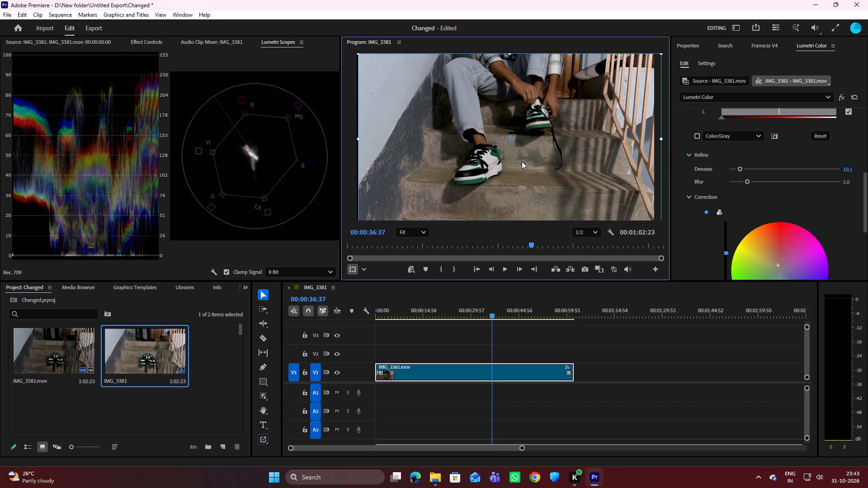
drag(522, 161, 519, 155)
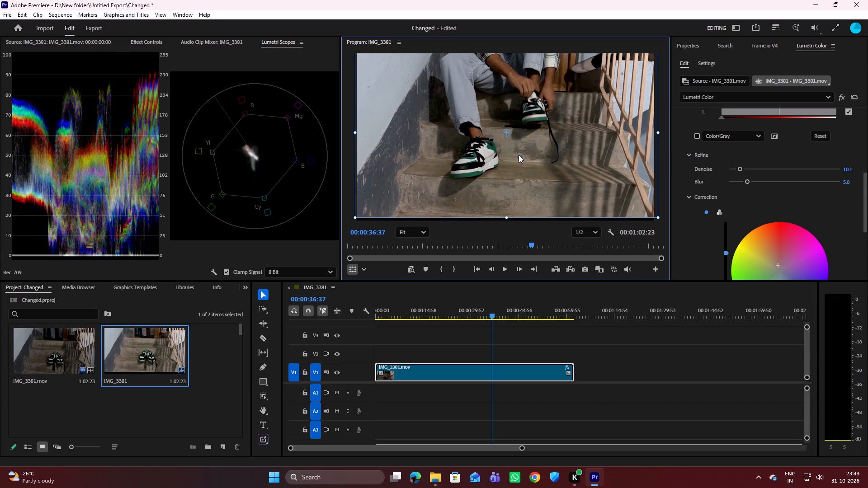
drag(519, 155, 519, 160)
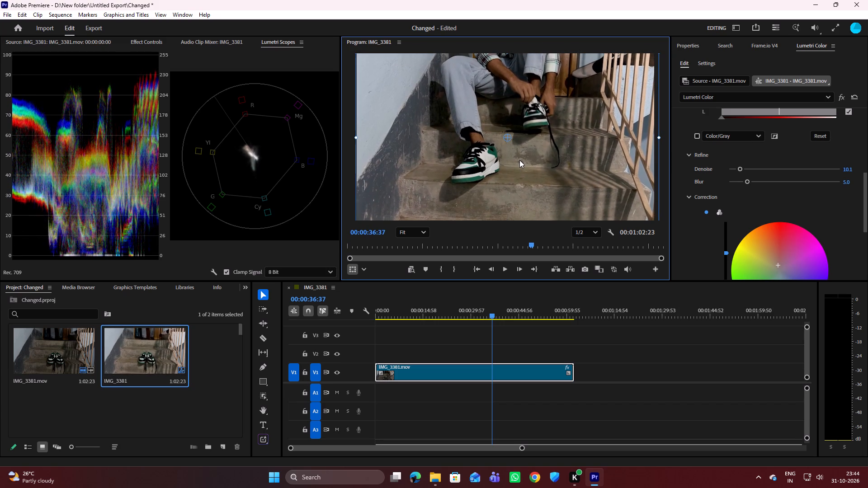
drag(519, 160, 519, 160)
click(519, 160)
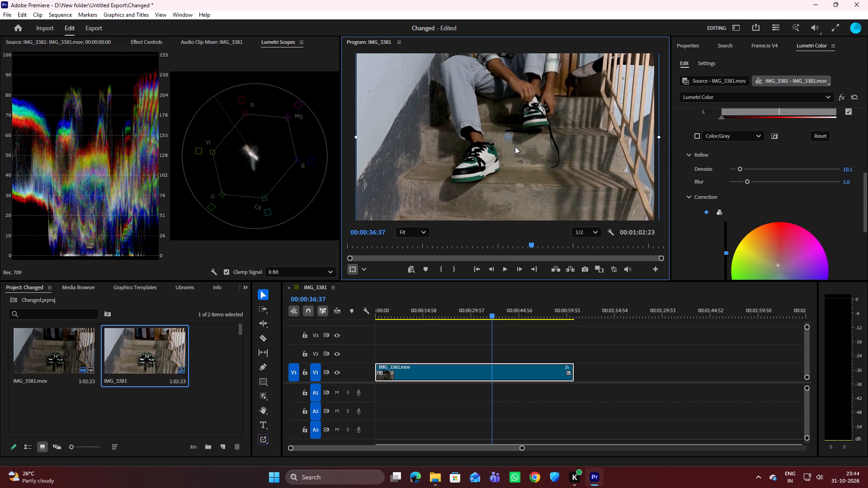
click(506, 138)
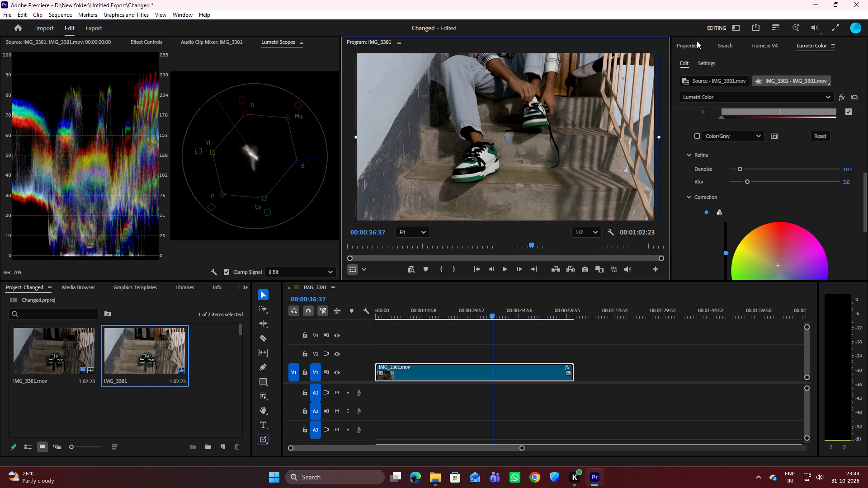
Reset the clip's Transform properties to position 960, 540 and 100% scale.
click(695, 41)
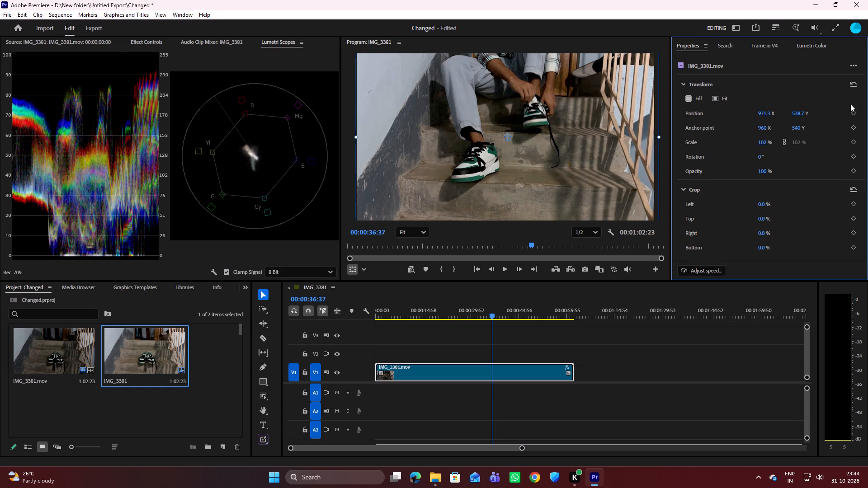
click(853, 84)
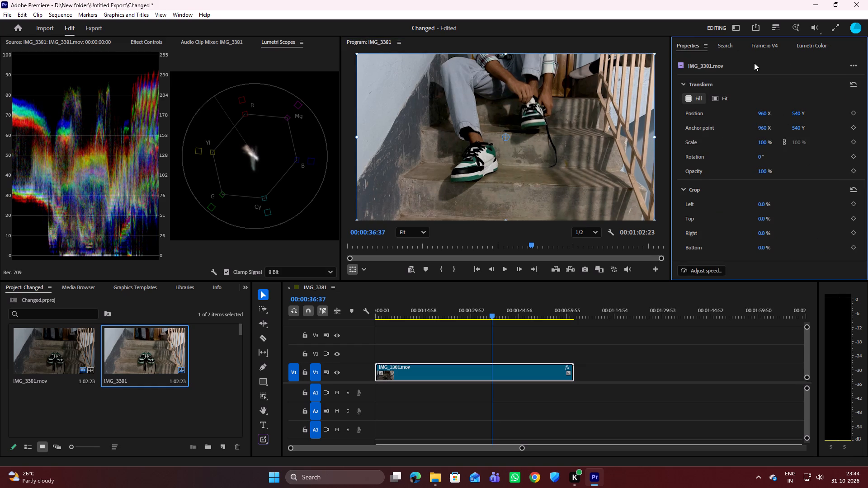
Adjust the HSL Secondary correction's Temperature both cooler and warmer, settling on -0.4.
click(817, 43)
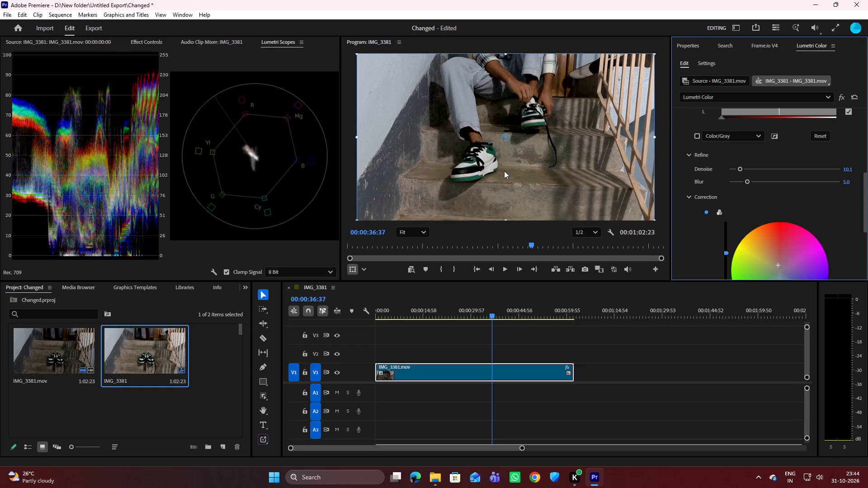
scroll(752, 213, down, 4)
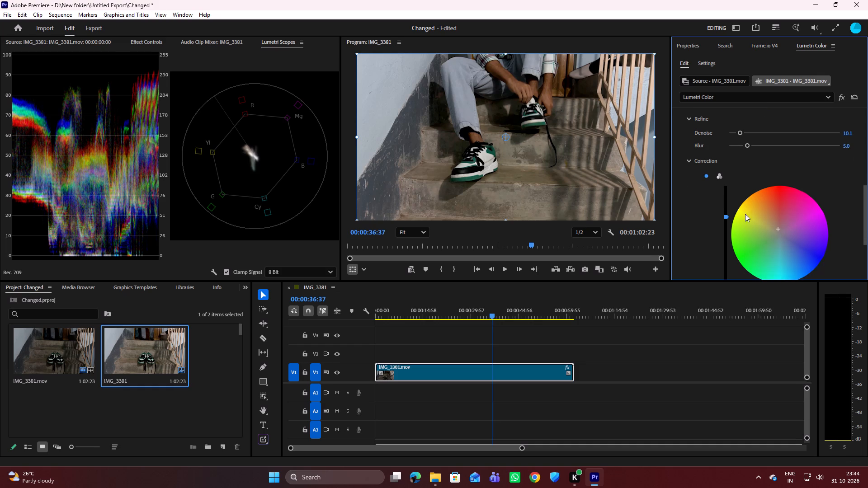
scroll(740, 248, down, 3)
scroll(776, 242, down, 4)
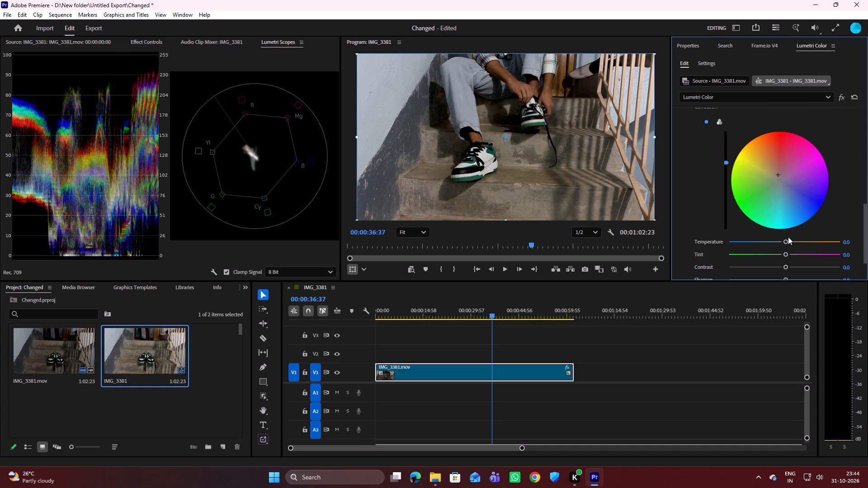
drag(786, 231, 780, 229)
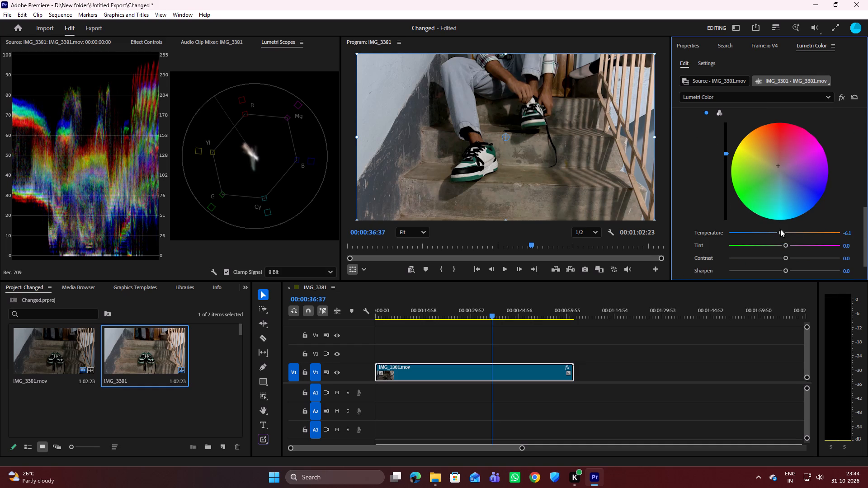
drag(780, 229, 784, 230)
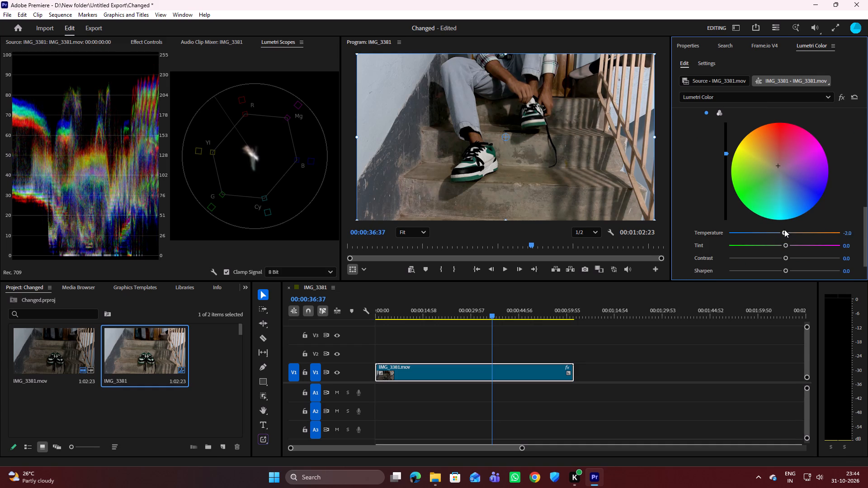
drag(784, 230, 785, 229)
drag(785, 229, 783, 226)
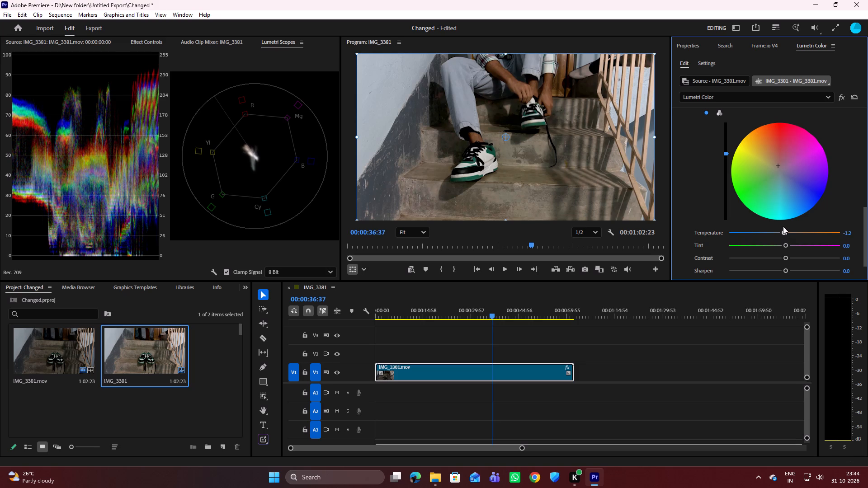
drag(783, 226, 783, 225)
drag(783, 225, 783, 225)
Adjust the HSL Secondary correction's Tint in both directions and settle on -0.4.
drag(786, 244, 783, 240)
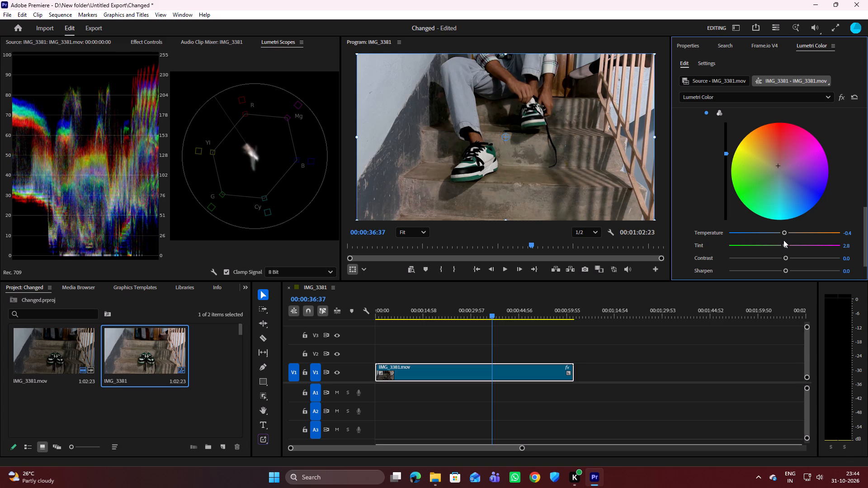
drag(783, 240, 784, 240)
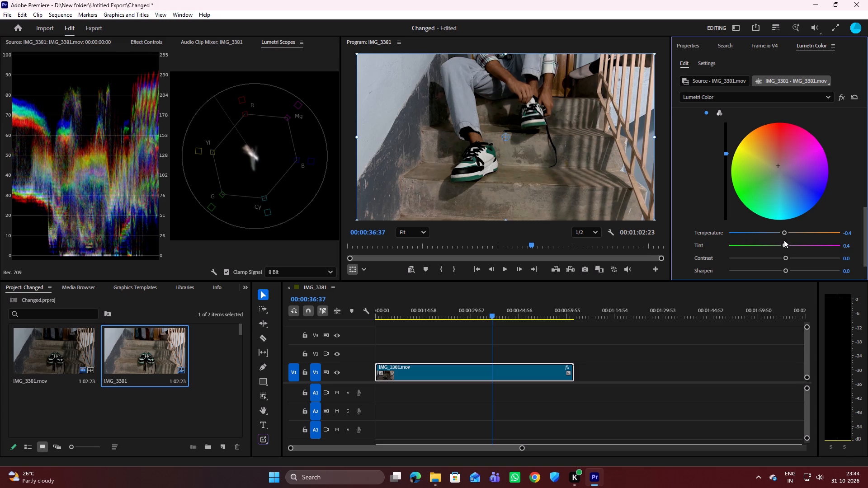
drag(784, 240, 782, 239)
drag(782, 239, 782, 236)
drag(782, 236, 783, 236)
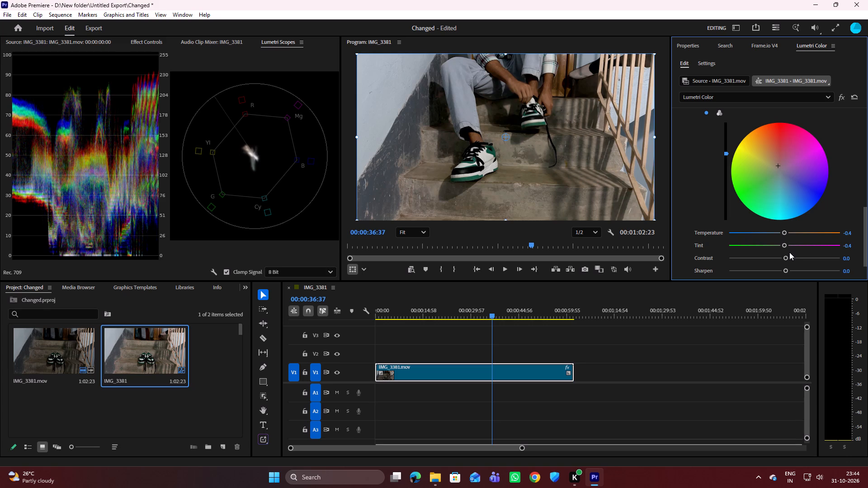
Adjust the HSL Secondary correction's Contrast in both directions and settle on -2.8.
drag(784, 257, 791, 251)
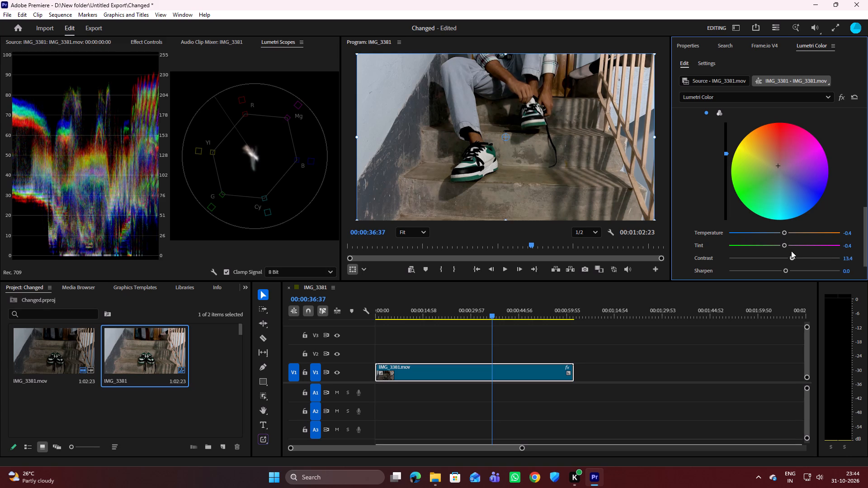
drag(791, 251, 782, 247)
drag(782, 247, 781, 246)
drag(781, 246, 783, 244)
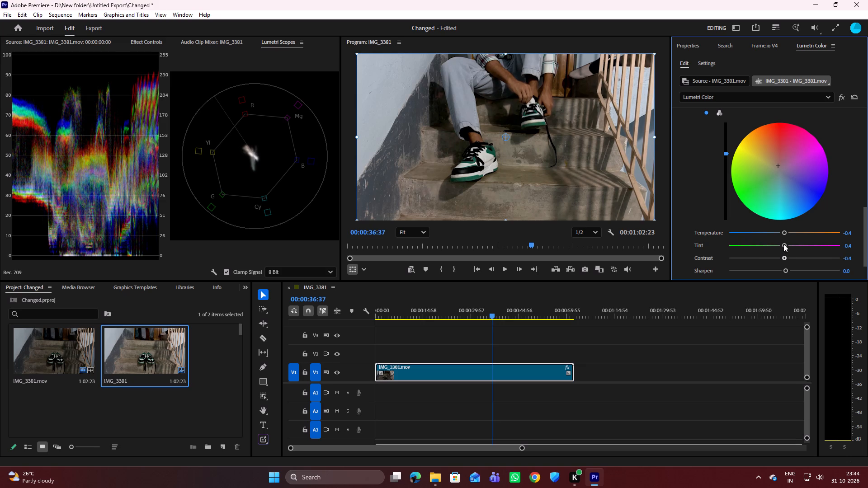
drag(783, 244, 783, 244)
drag(783, 244, 781, 244)
drag(781, 244, 782, 244)
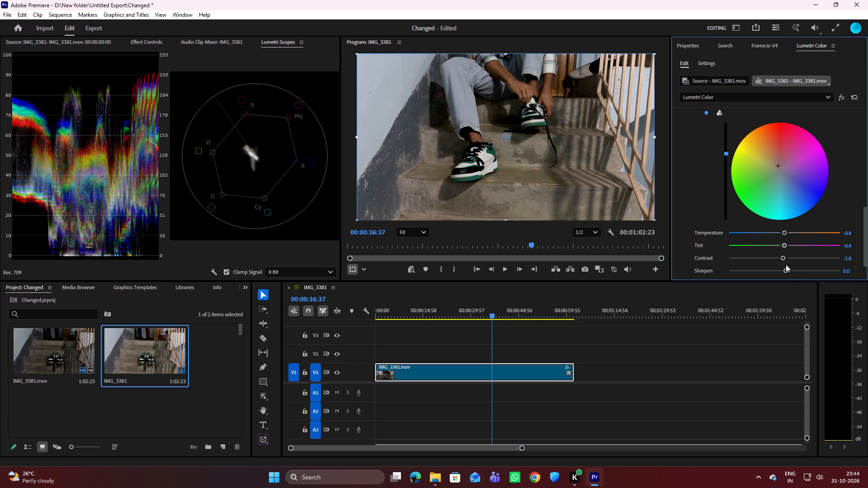
Fine-tune the HSL Secondary correction's Saturation around 100 and settle on 101.2.
scroll(786, 264, down, 2)
drag(786, 265, 784, 258)
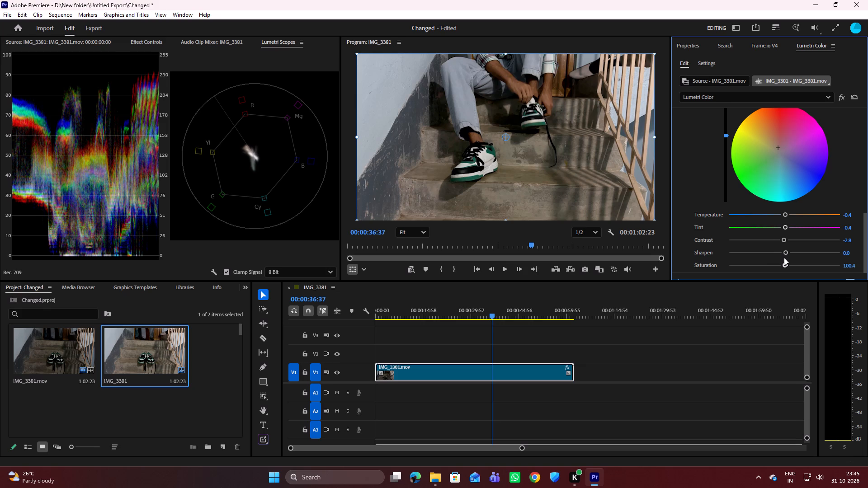
drag(784, 258, 785, 258)
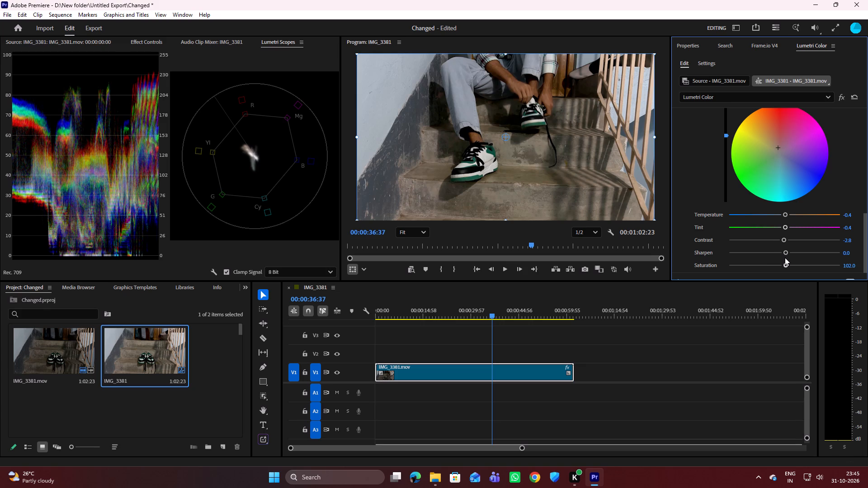
drag(785, 258, 784, 257)
drag(784, 257, 784, 257)
drag(784, 257, 784, 257)
Play the graded IMG_3381 clip from the start to review the correction, looking over the HSL Secondary settings.
drag(491, 316, 373, 328)
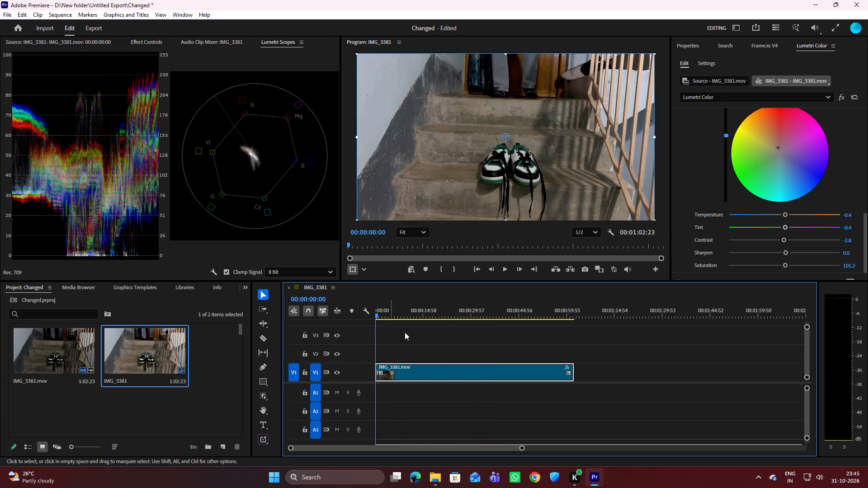
key(space)
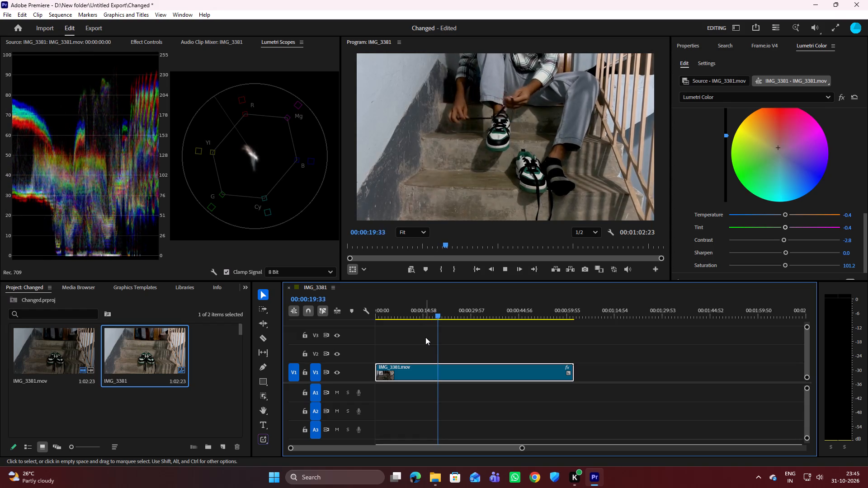
scroll(692, 185, down, 5)
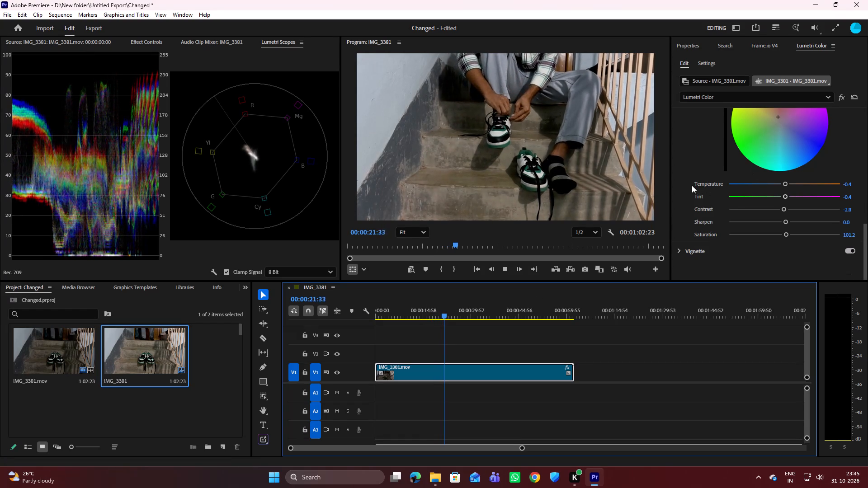
scroll(692, 185, down, 4)
scroll(691, 215, up, 14)
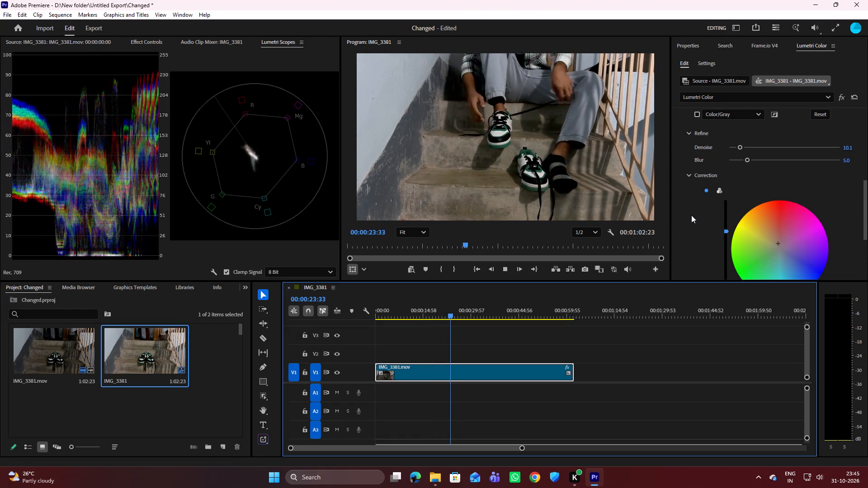
scroll(691, 215, down, 1)
scroll(691, 215, up, 6)
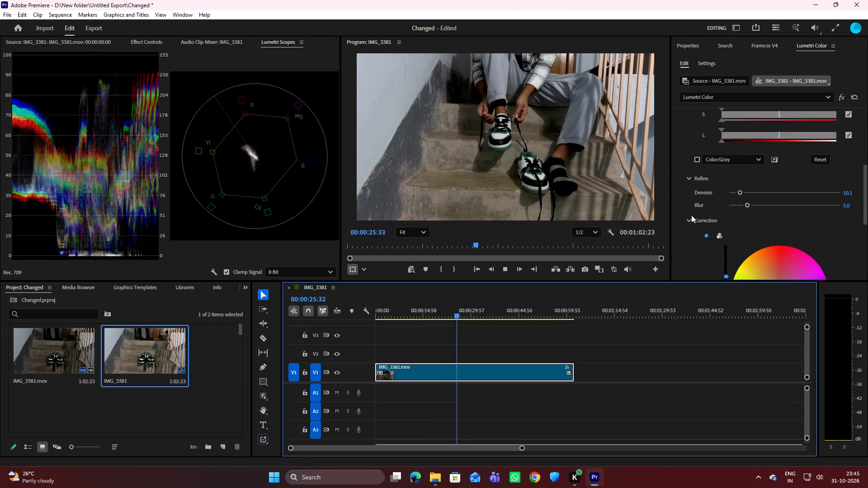
key(space)
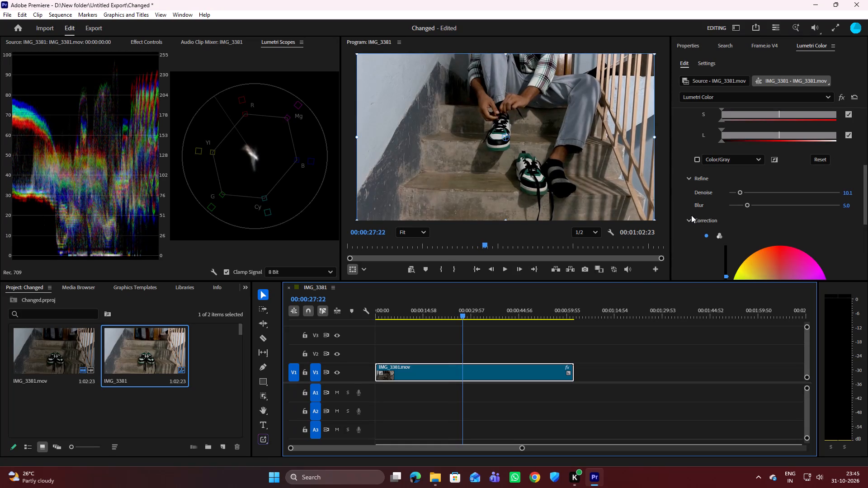
Return the playhead to the start of the sequence and deselect the clip.
drag(464, 315, 405, 317)
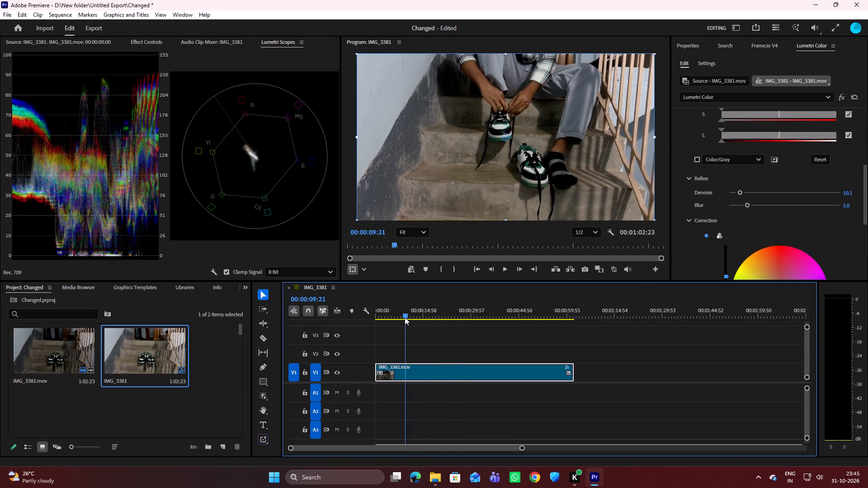
drag(405, 317, 374, 317)
click(431, 347)
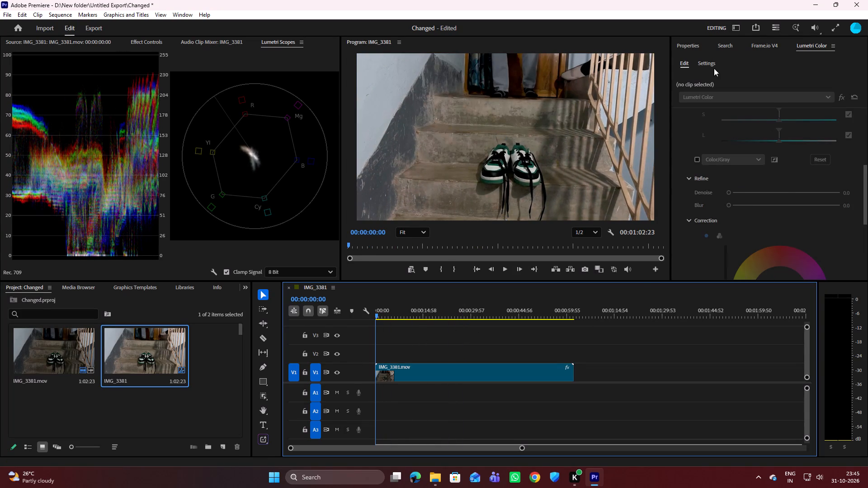
Close the Lumetri Scopes panel.
click(301, 40)
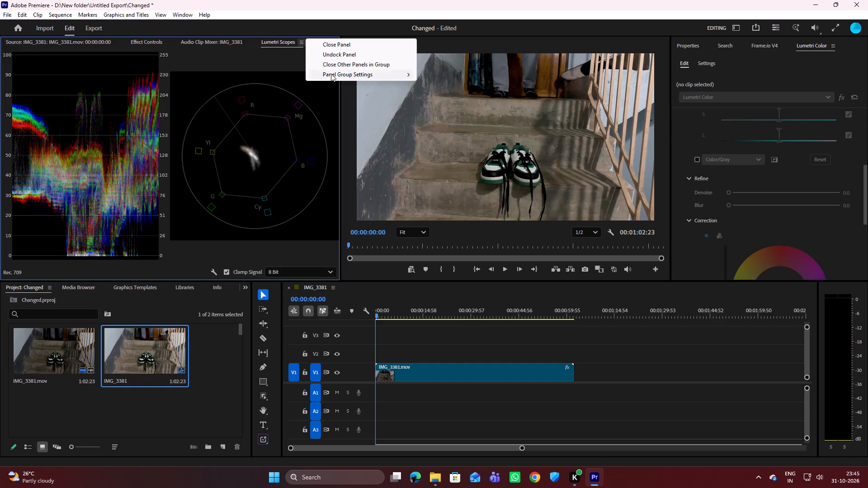
click(351, 42)
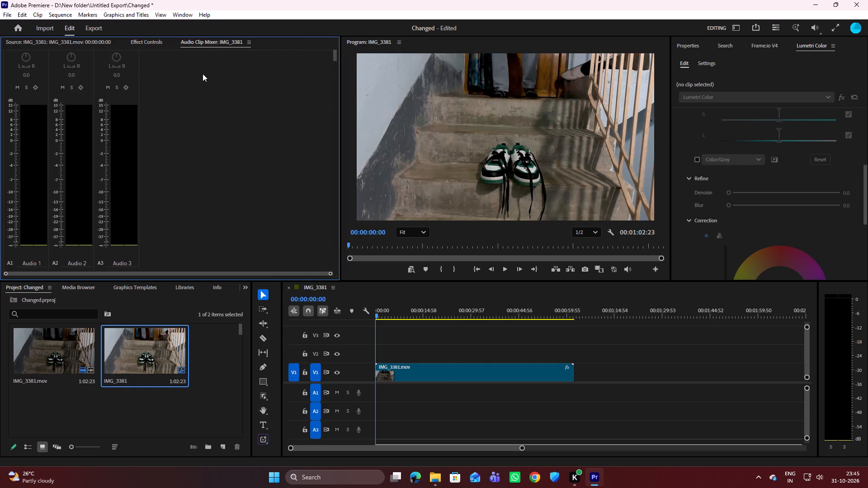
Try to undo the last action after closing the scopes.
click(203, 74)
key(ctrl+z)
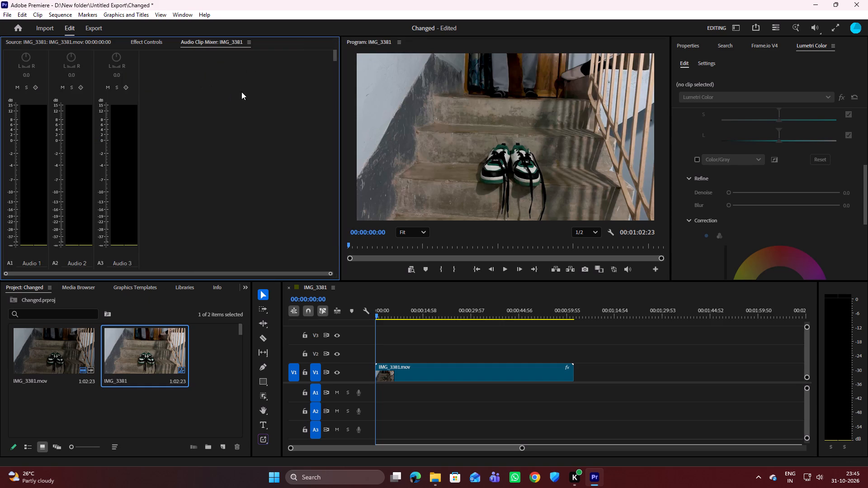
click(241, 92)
Display the ungraded source footage beside the sequence and show the timeline clip's Transform and Crop properties.
click(133, 42)
click(67, 40)
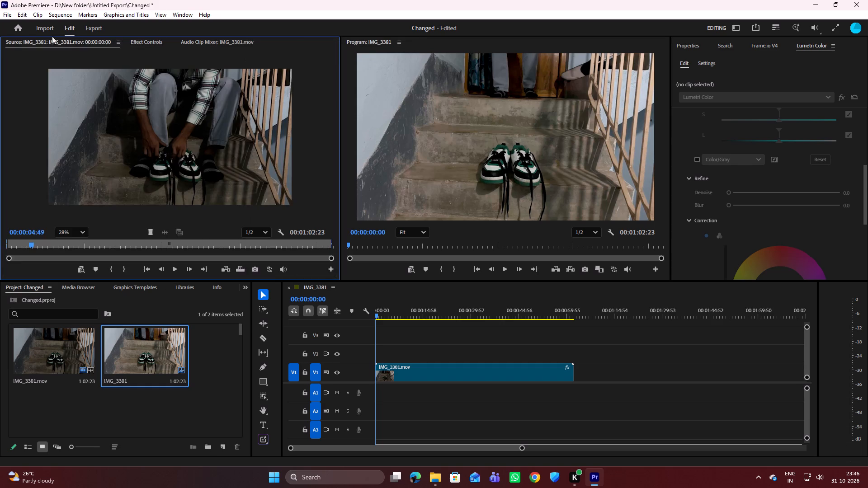
click(453, 154)
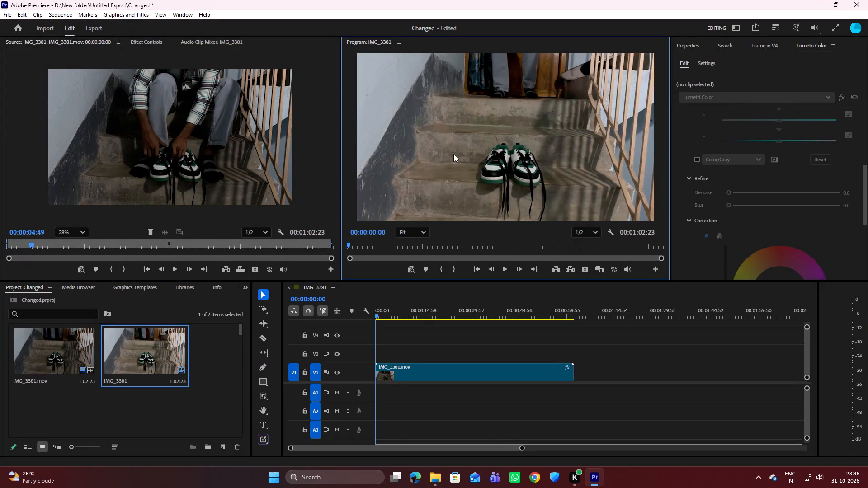
click(699, 44)
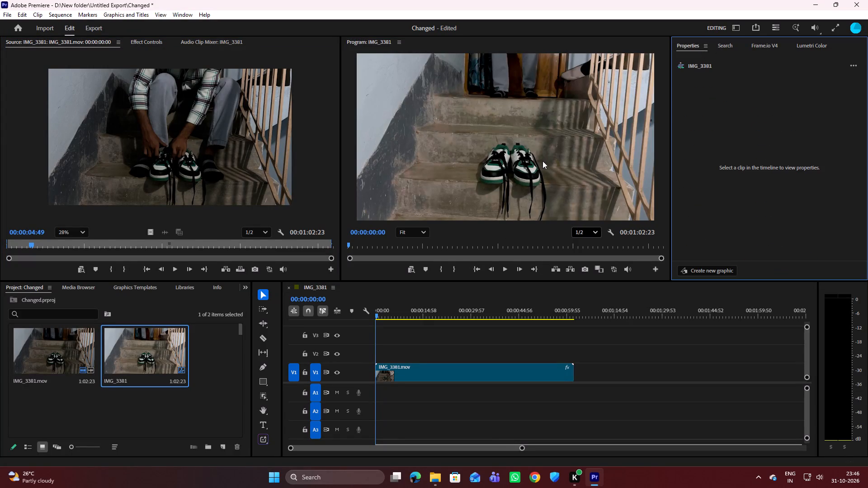
click(542, 160)
click(422, 377)
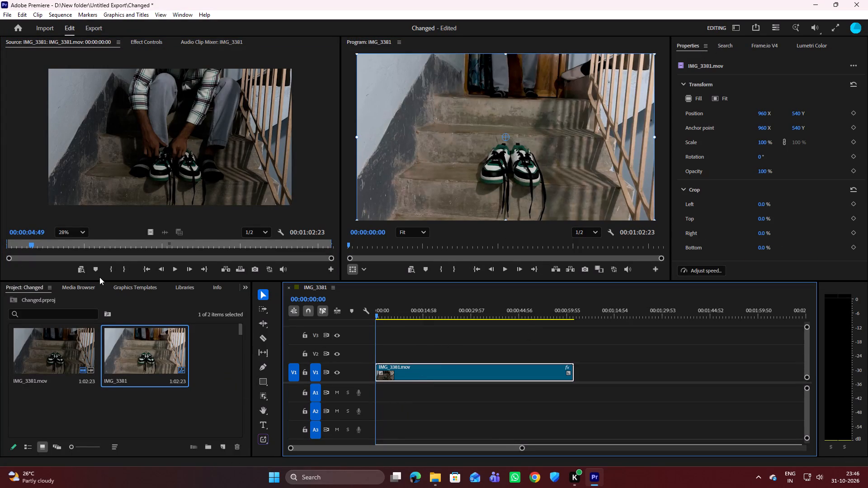
Import the audio file "changed chaire puth" from the Reels music folder on drive D into the project.
key(ctrl+i)
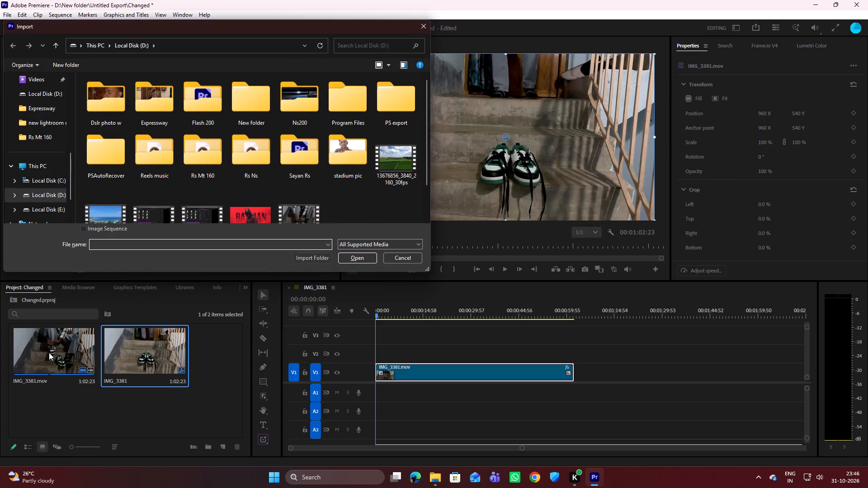
scroll(270, 178, down, 5)
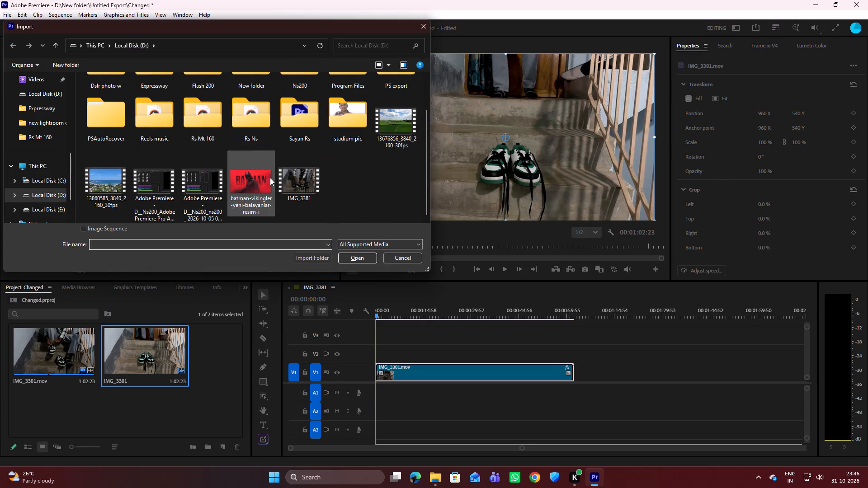
scroll(258, 163, up, 4)
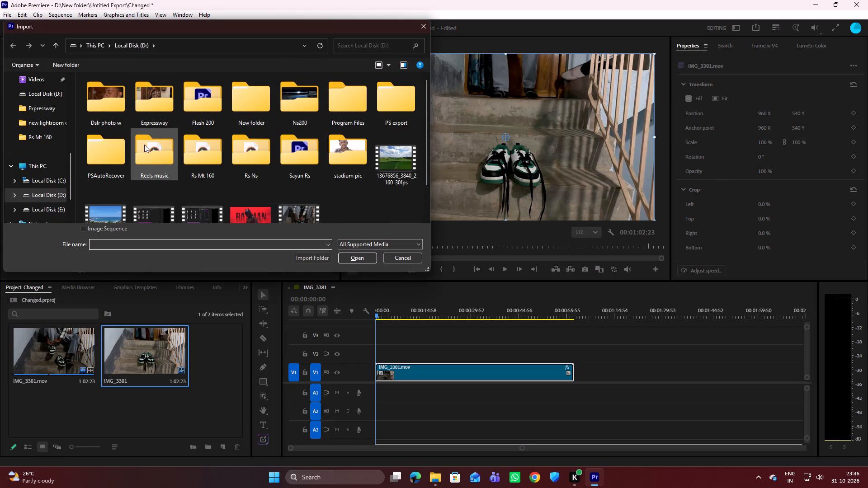
double_click(160, 145)
click(124, 101)
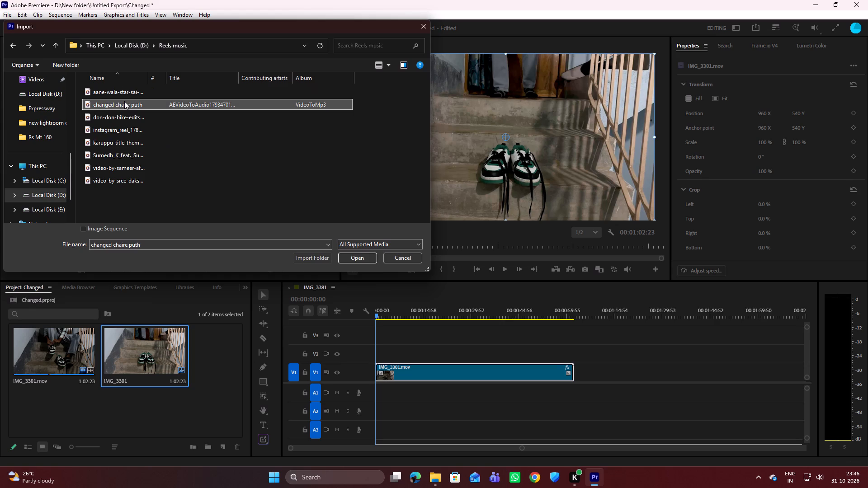
drag(124, 101, 153, 258)
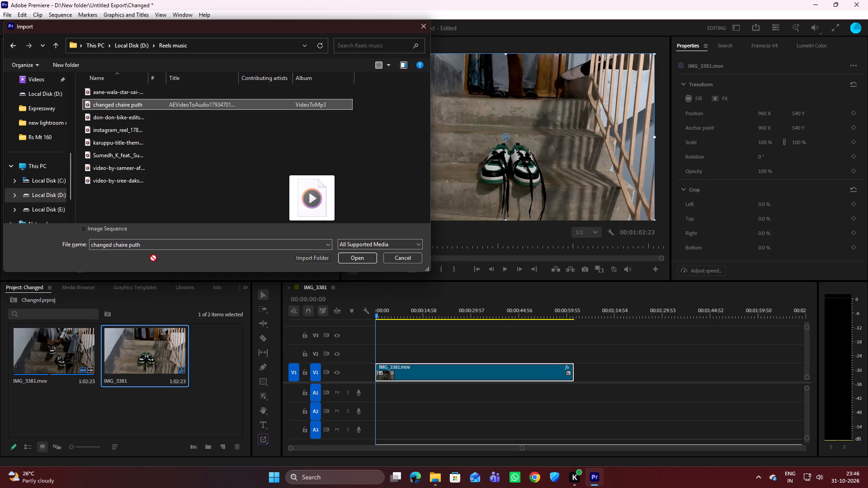
drag(153, 258, 146, 101)
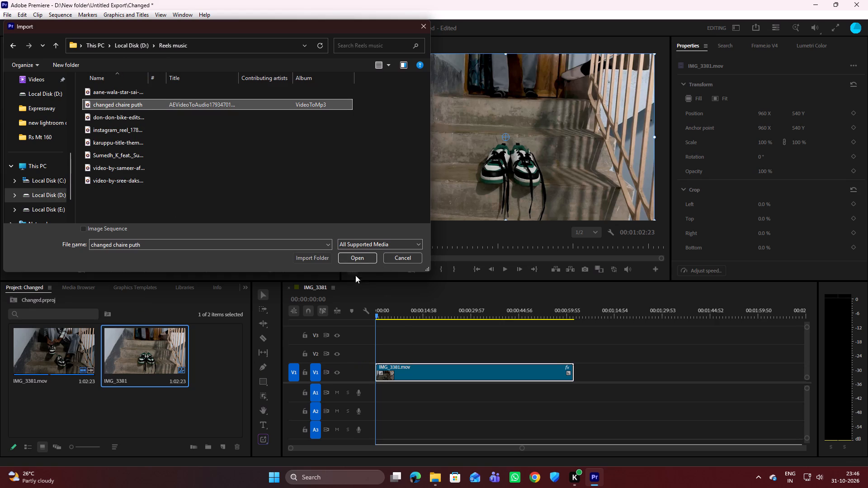
click(354, 259)
Place the "changed chaire puth" audio on track A1 at the start of the IMG_3381 sequence.
click(203, 348)
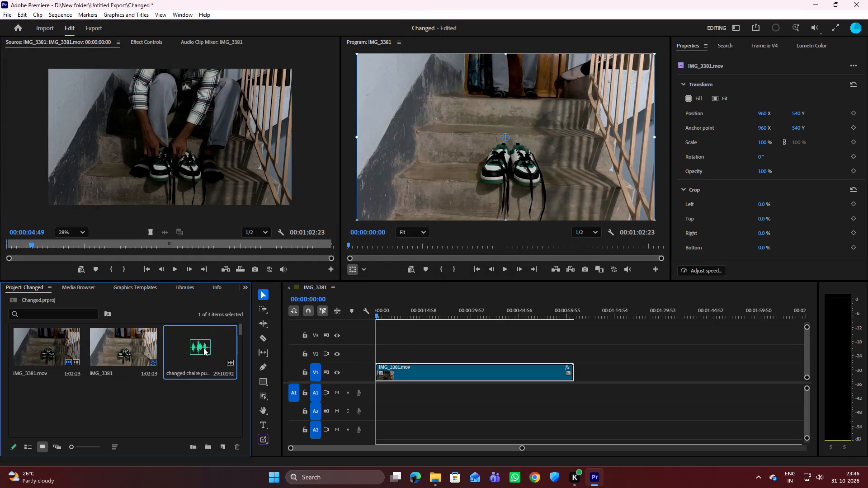
click(203, 348)
drag(196, 338, 376, 416)
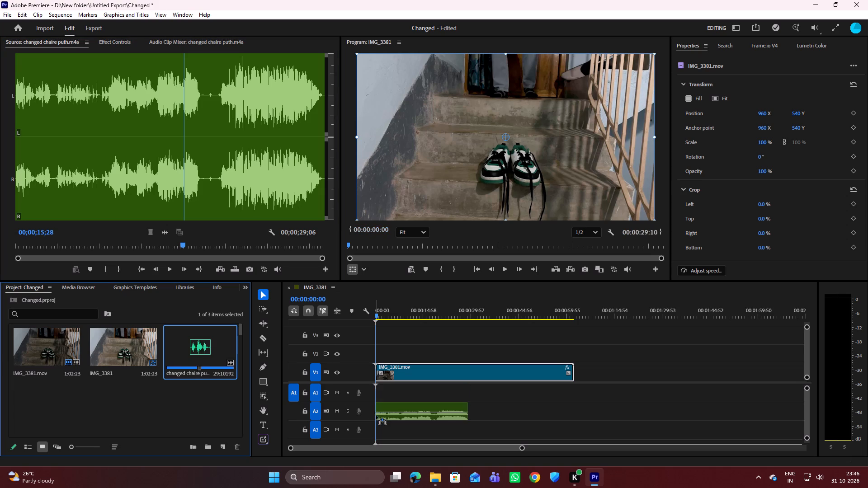
drag(376, 416, 374, 390)
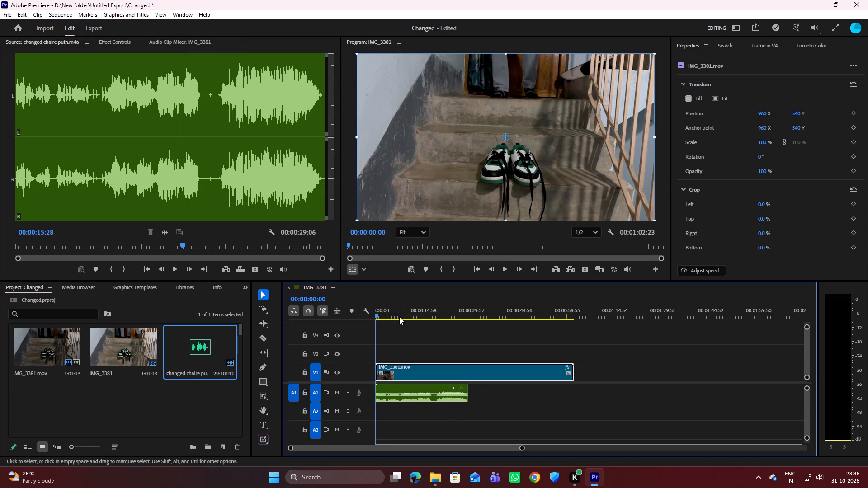
Play the sequence with its music from the start to the end of the audio clip.
click(119, 405)
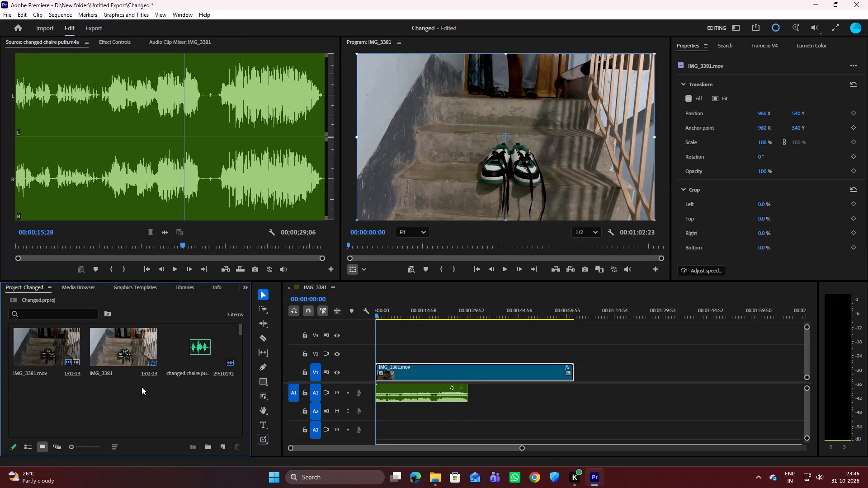
click(129, 394)
key(space)
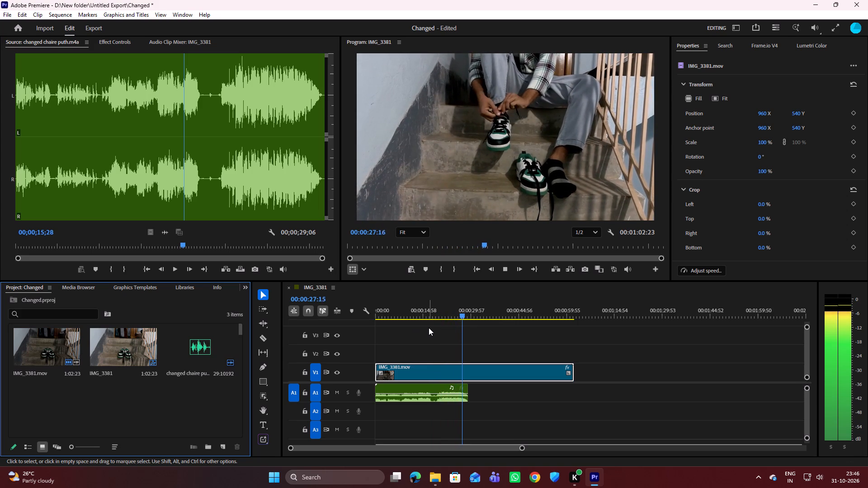
key(space)
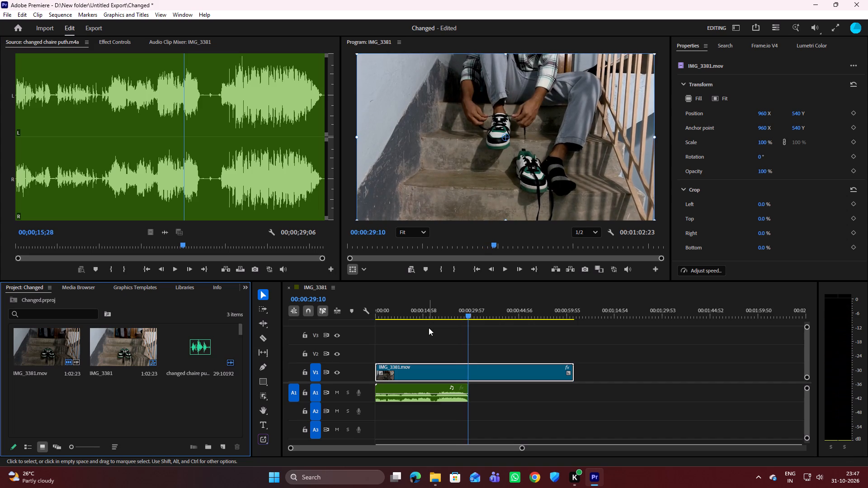
drag(468, 313, 465, 314)
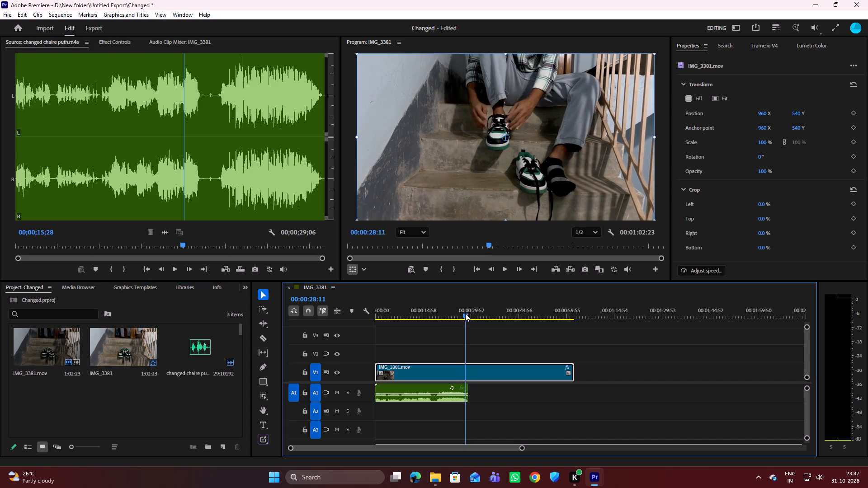
drag(465, 314, 386, 320)
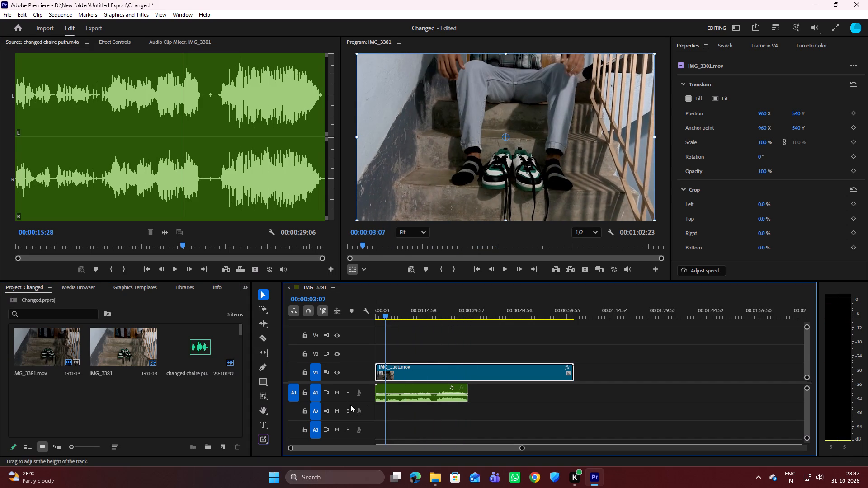
Mute audio track A1.
click(336, 393)
Review the first five seconds of the sequence from the start, pausing repeatedly to look for a cut point.
drag(385, 313, 378, 315)
drag(378, 315, 374, 316)
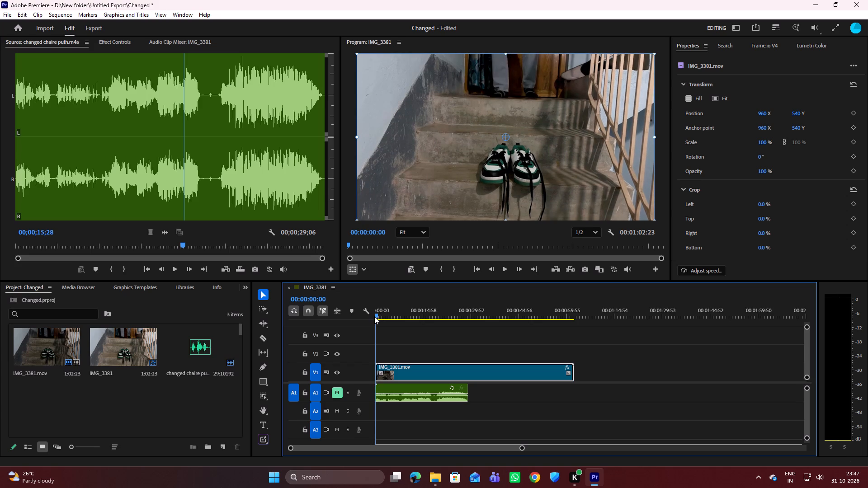
key(space)
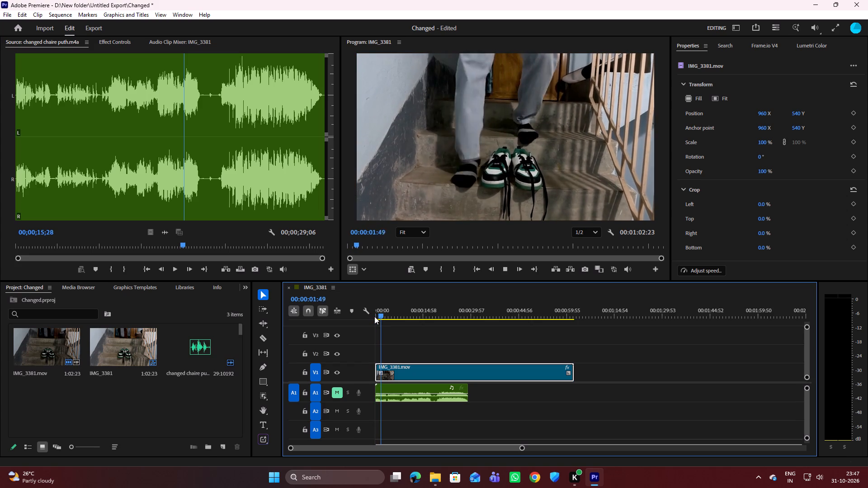
key(space)
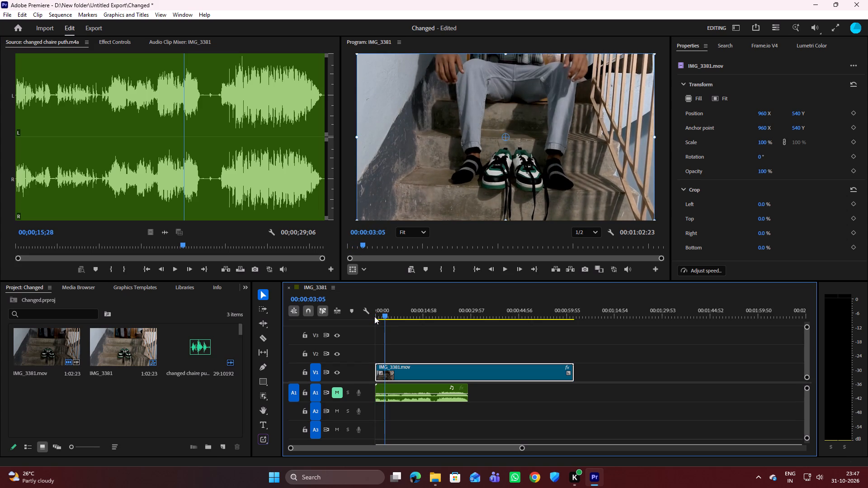
drag(384, 315, 382, 314)
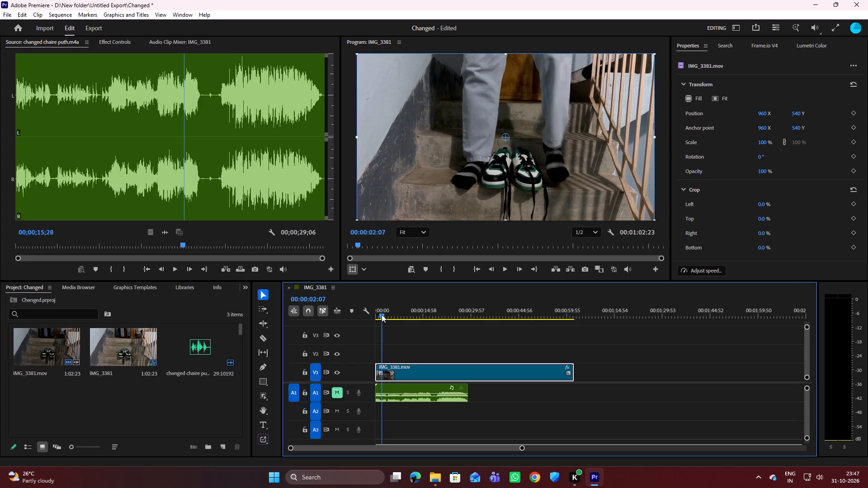
drag(382, 314, 371, 315)
key(space)
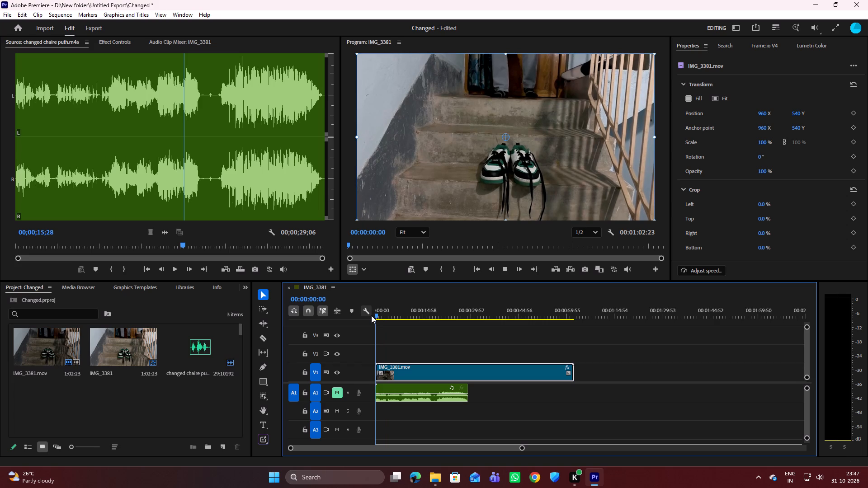
key(space)
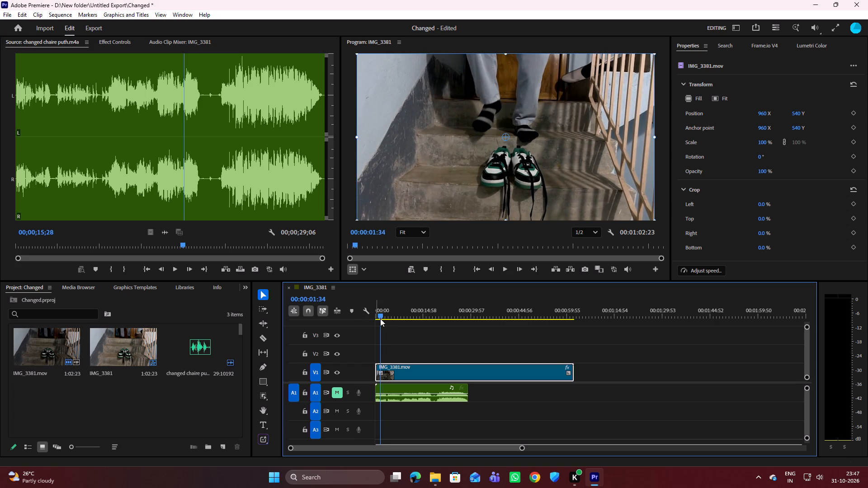
drag(381, 314, 371, 315)
key(space)
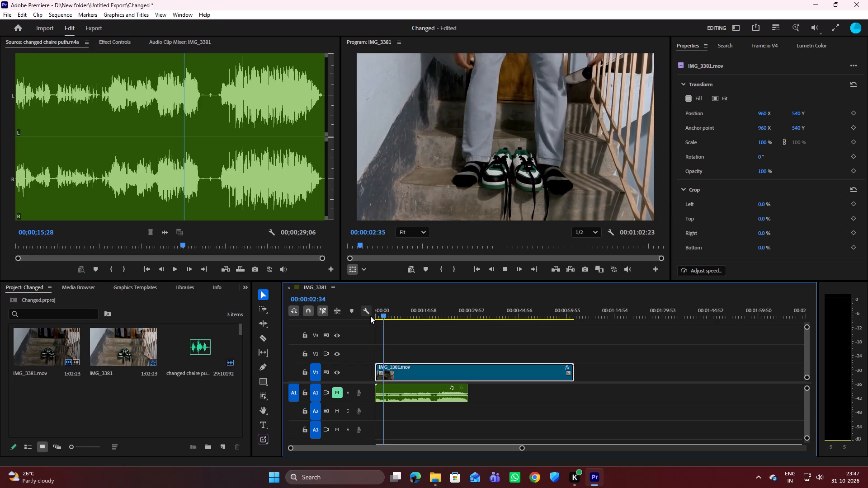
key(space)
key(space)
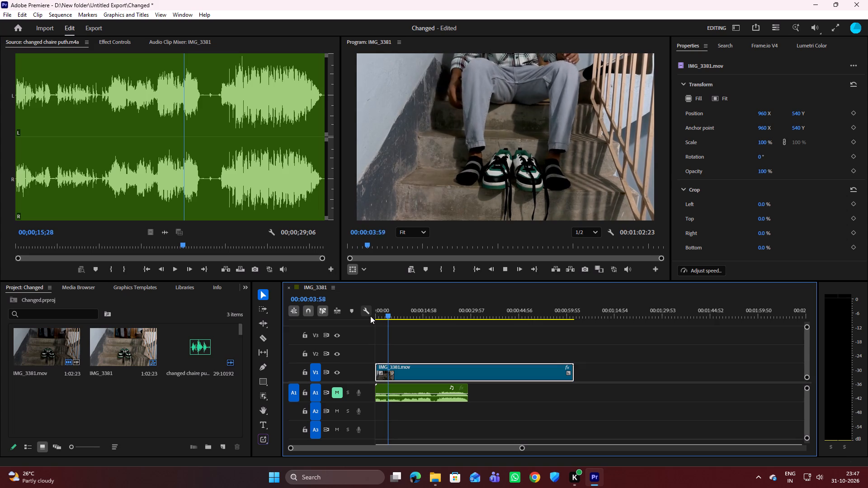
key(space)
key(space)
key(space)
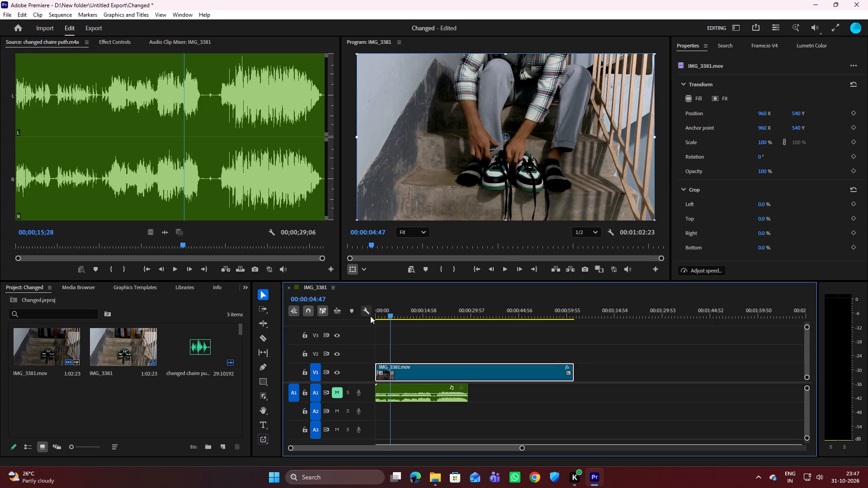
key(space)
key(space)
Replay the stretch between about 2 and 5 seconds to examine where the seated person starts reaching for the shoes.
drag(392, 315, 381, 314)
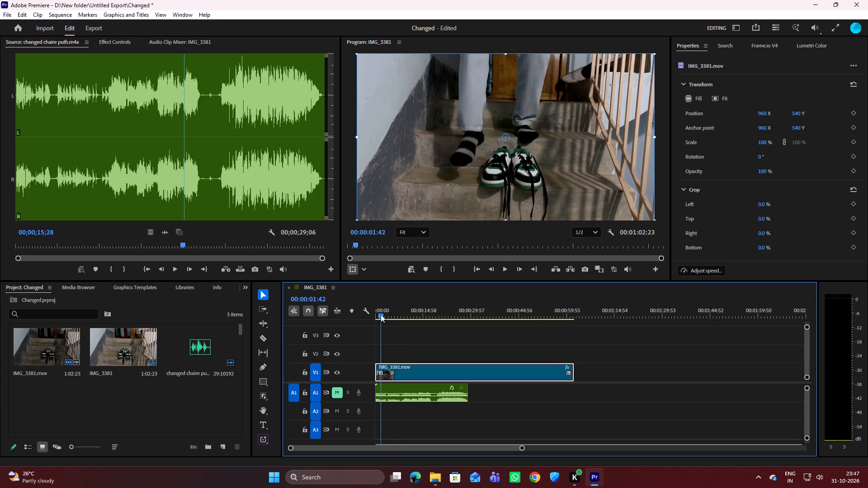
drag(381, 314, 381, 312)
drag(381, 312, 382, 311)
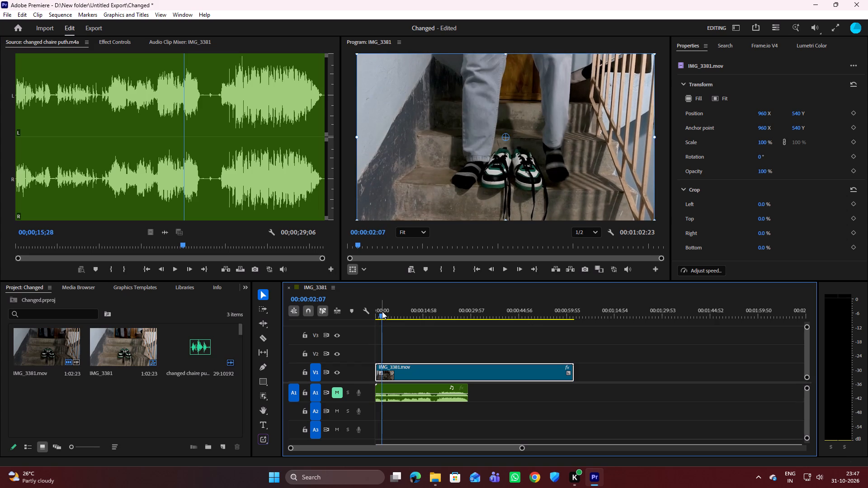
key(space)
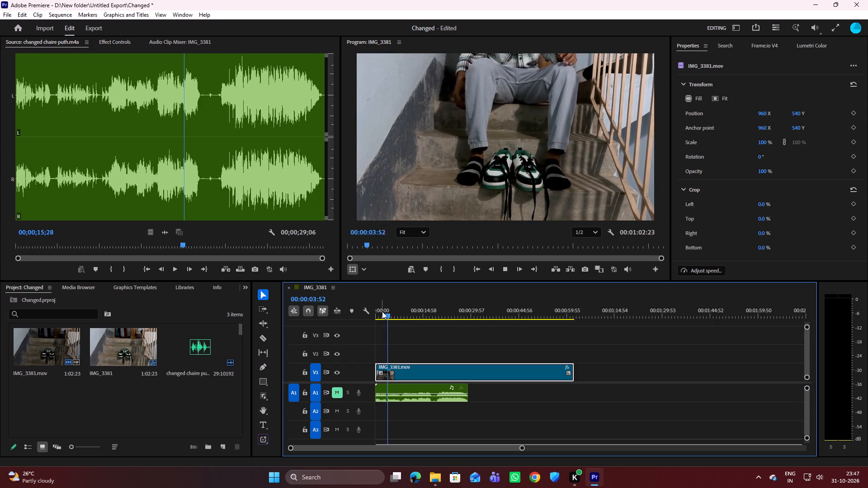
key(space)
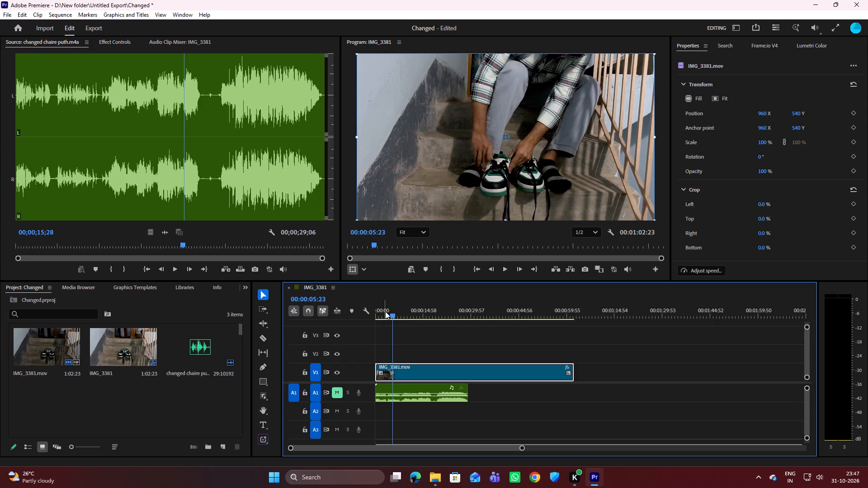
drag(392, 314, 387, 314)
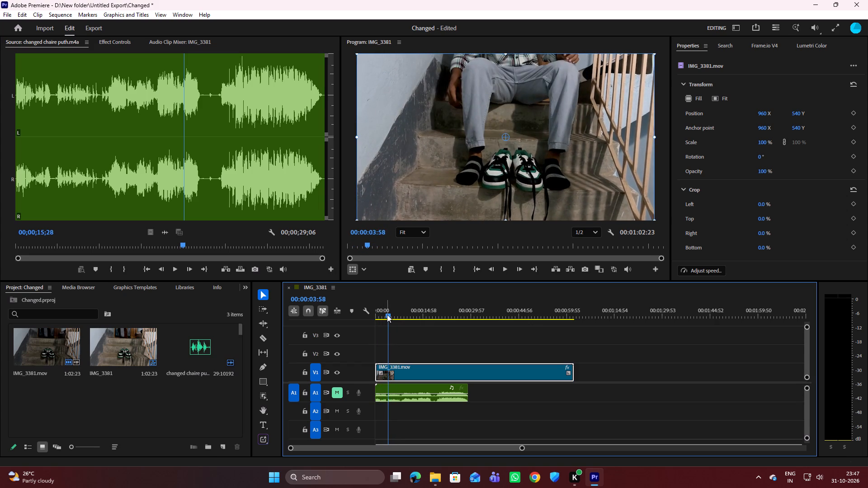
key(space)
key(space)
click(389, 315)
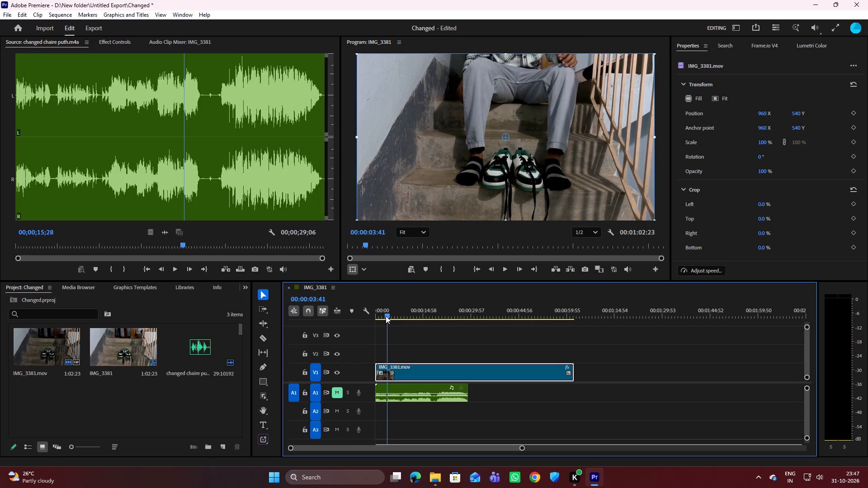
key(space)
key(space)
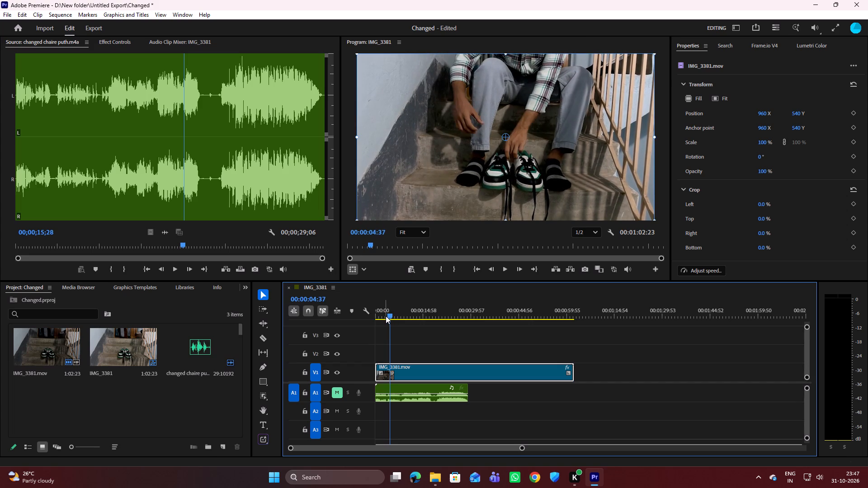
Split the IMG_3381.mov clip on V1 at 00:00:04:15 with the Razor tool and return to the Selection tool.
click(388, 316)
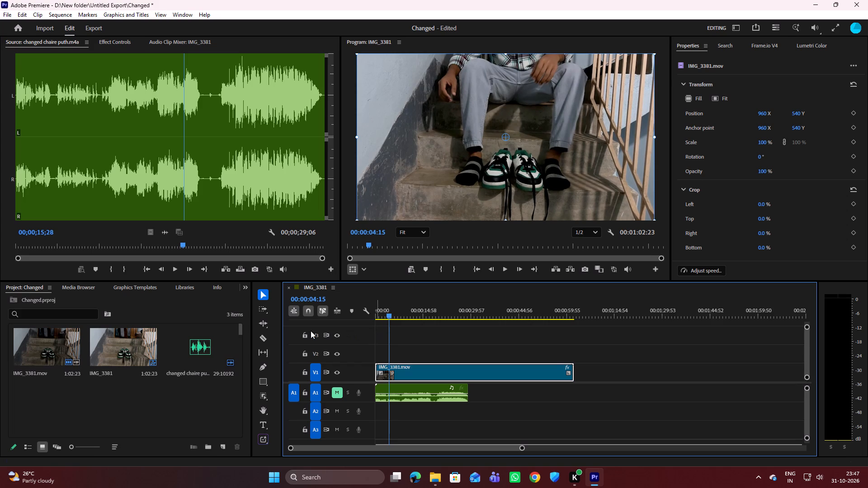
click(265, 337)
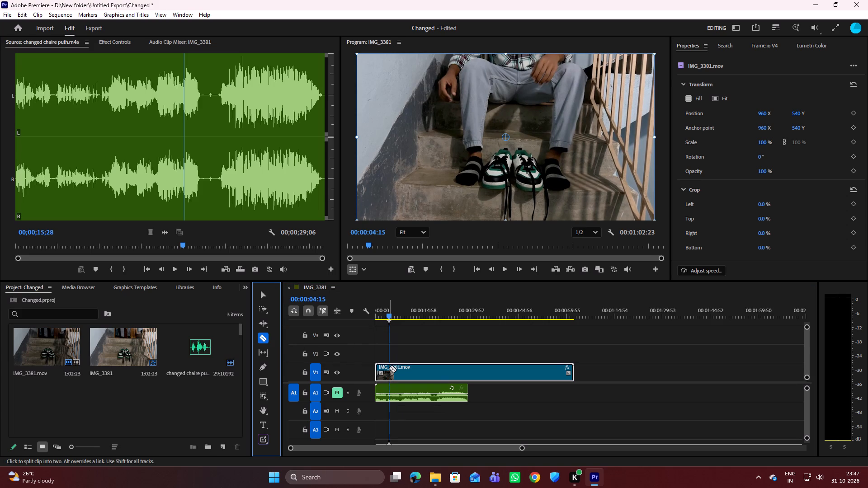
click(389, 368)
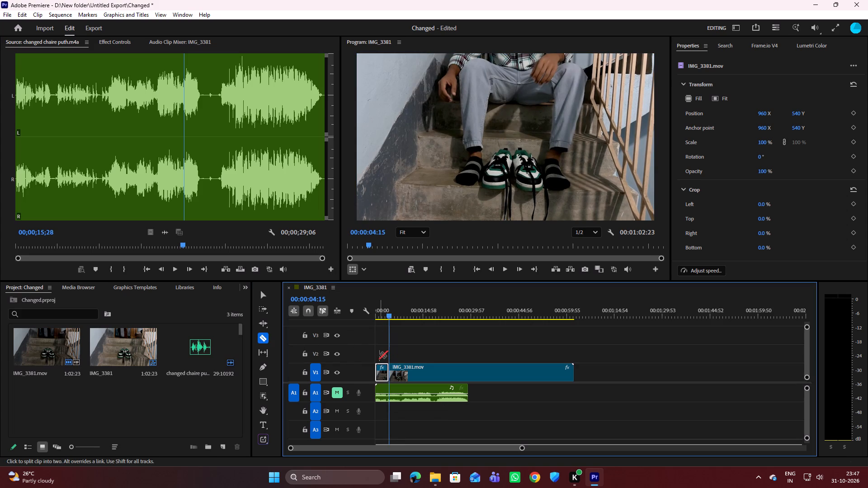
key(v)
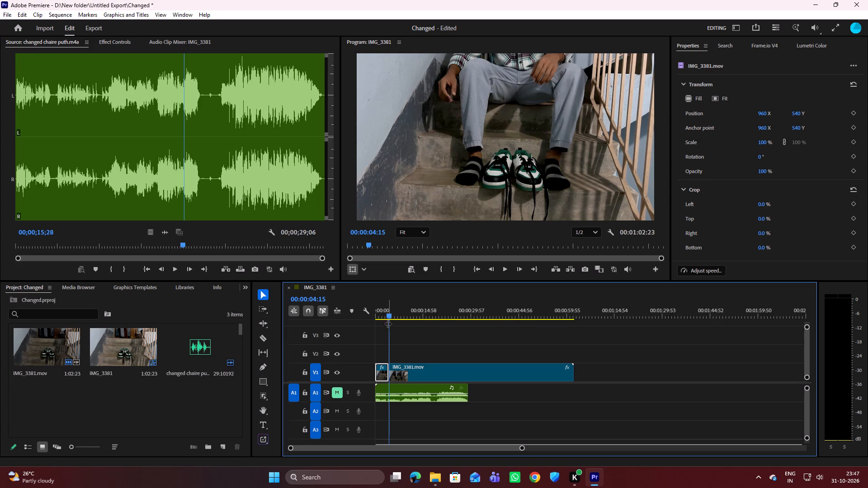
Review the footage from the cut at 00:00:04:15 to about 20 seconds, pausing repeatedly to look for the next cut point.
key(space)
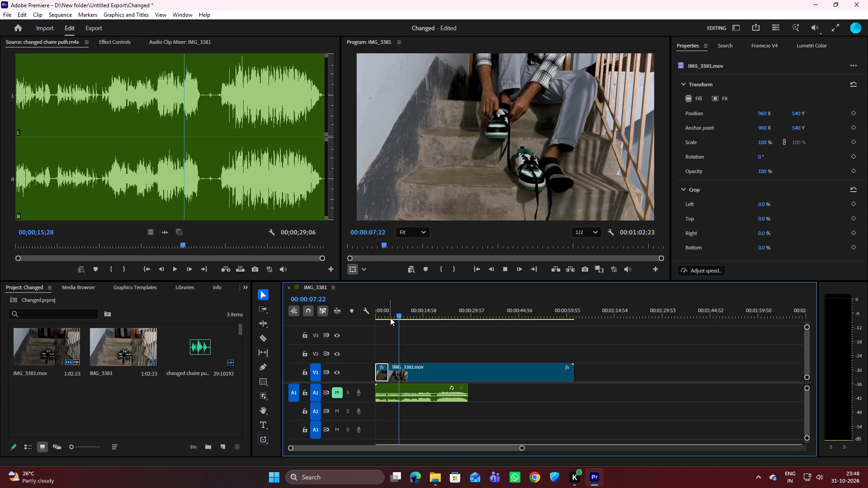
key(space)
key(space)
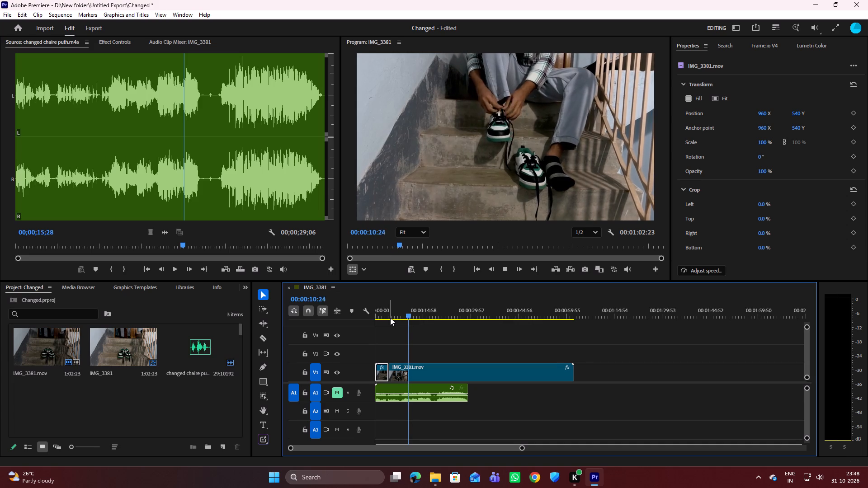
key(space)
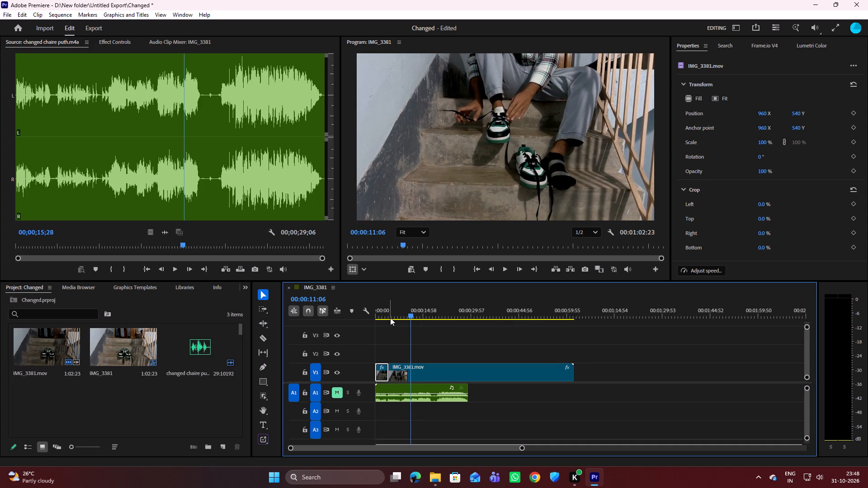
key(space)
key(space)
key(space)
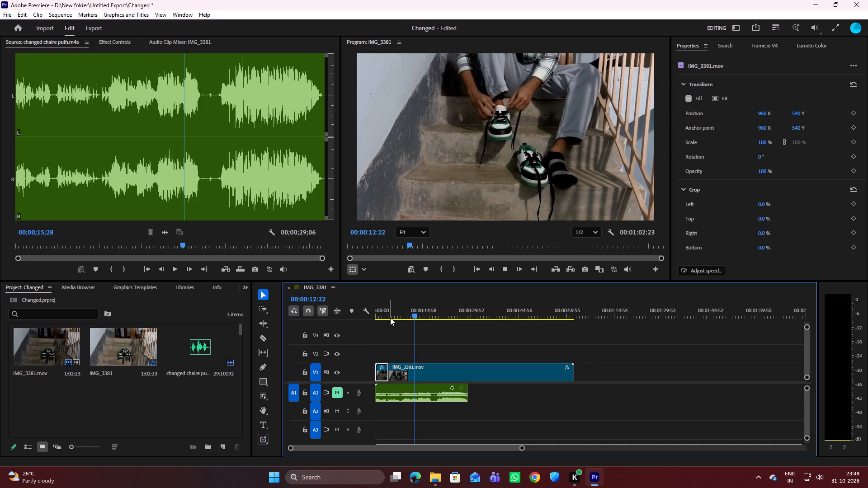
key(space)
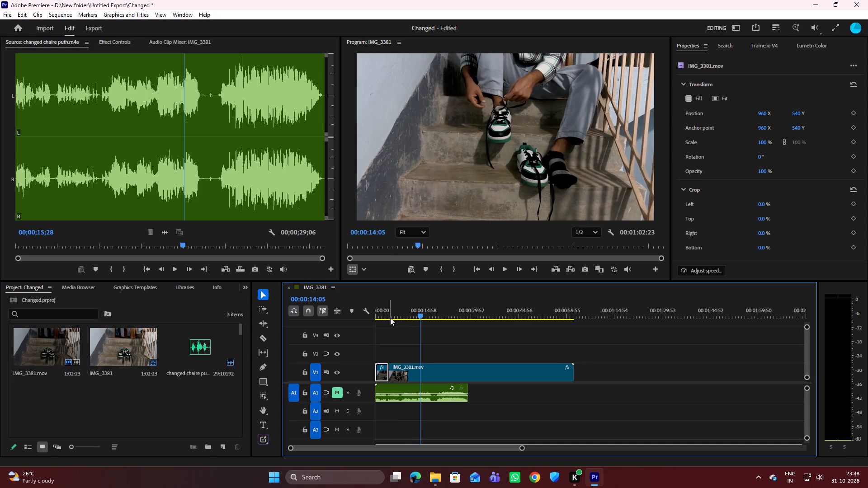
key(space)
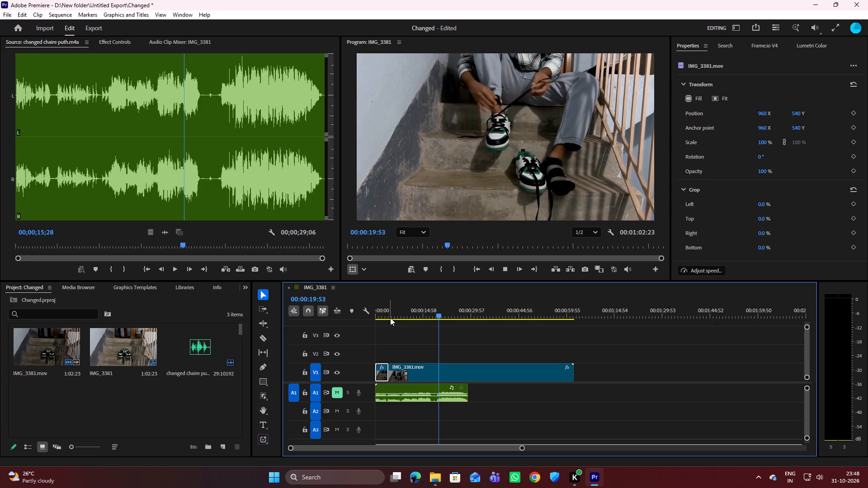
key(space)
Step backward through the lacing shot from about 20 seconds to 00:00:17:06 to examine it frame by frame.
key(Left)
key(Left)
key(Left)
key(Left)
key(Left)
key(Left)
key(Left)
key(Left)
key(Left)
key(Left)
key(Left)
key(Left)
key(Left)
key(Left)
key(Left)
key(Left)
key(Left)
key(Left)
key(Left)
key(Left)
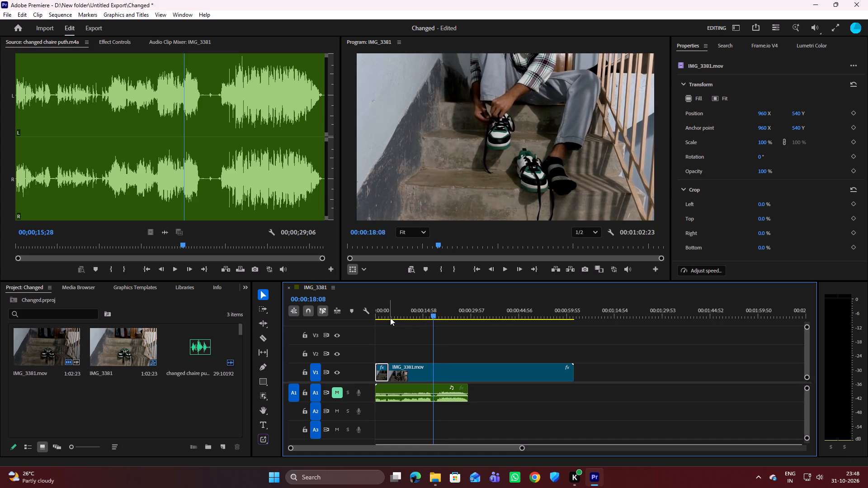
key(Left)
key(Left)
key(Left)
key(Left)
key(Left)
key(Left)
key(Left)
key(Left)
key(Left)
key(Left)
key(Left)
key(Left)
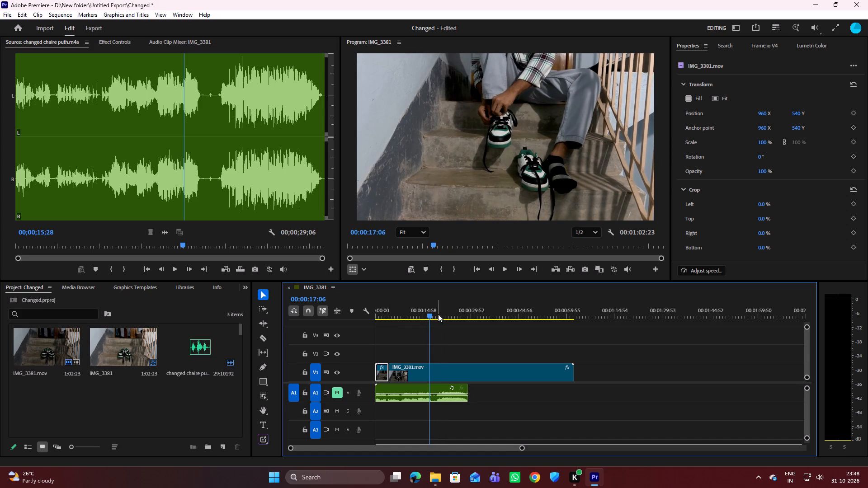
Replay the footage from about 5 to 26 seconds to examine how the first shoe is put on and laced.
drag(432, 317, 392, 317)
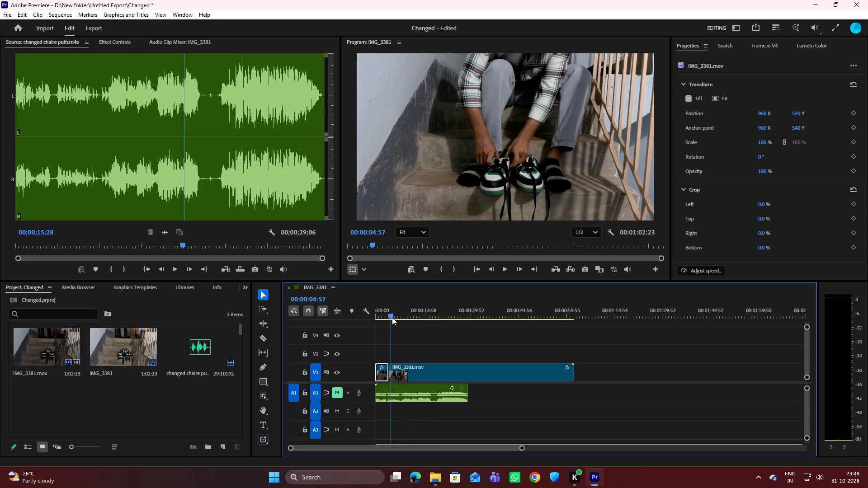
drag(392, 317, 391, 315)
key(space)
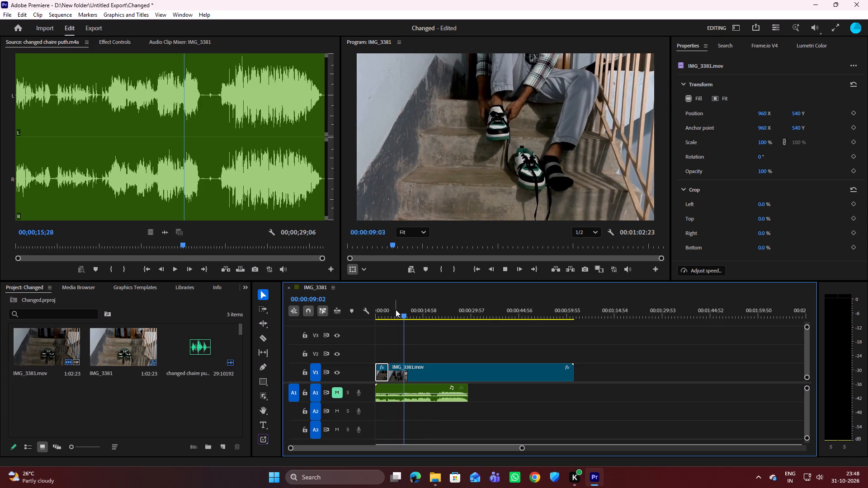
key(space)
key(space)
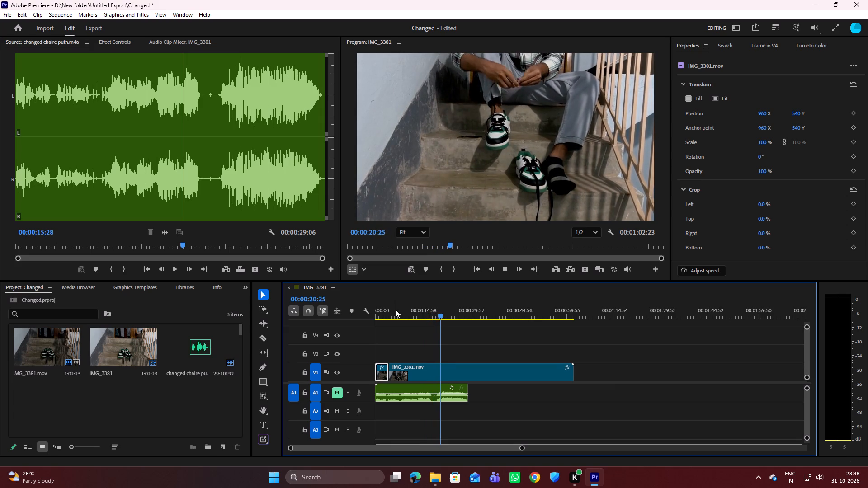
key(space)
key(space)
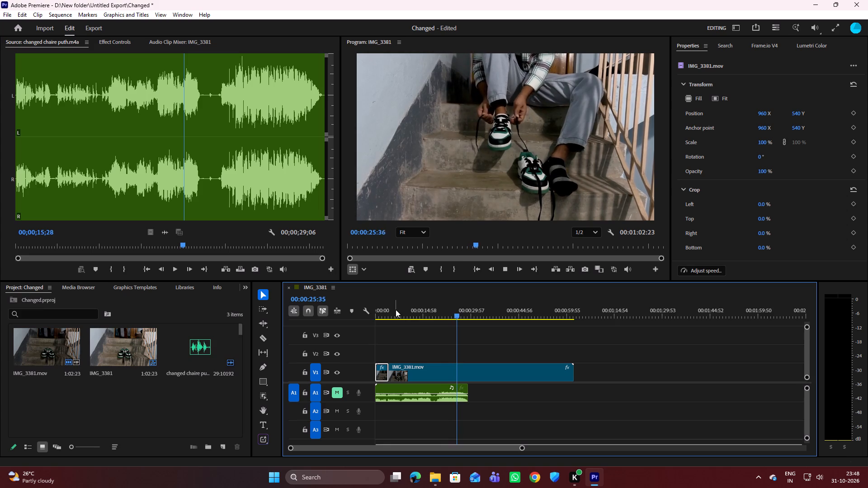
key(space)
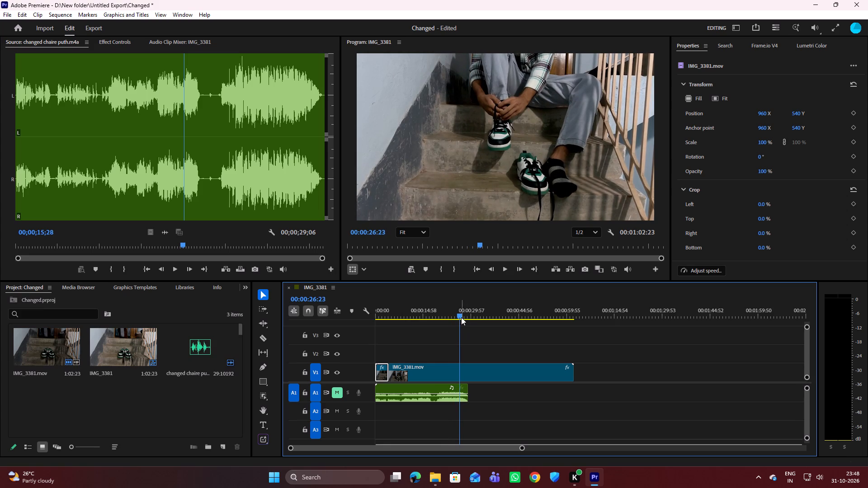
Scrub back and forth between about 15 and 19 seconds to examine the hand movements on the laces.
drag(458, 315, 433, 318)
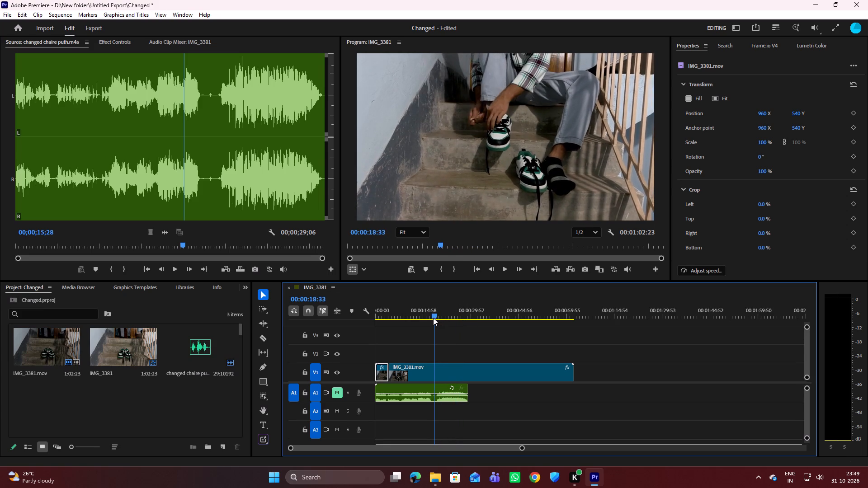
drag(433, 318, 433, 318)
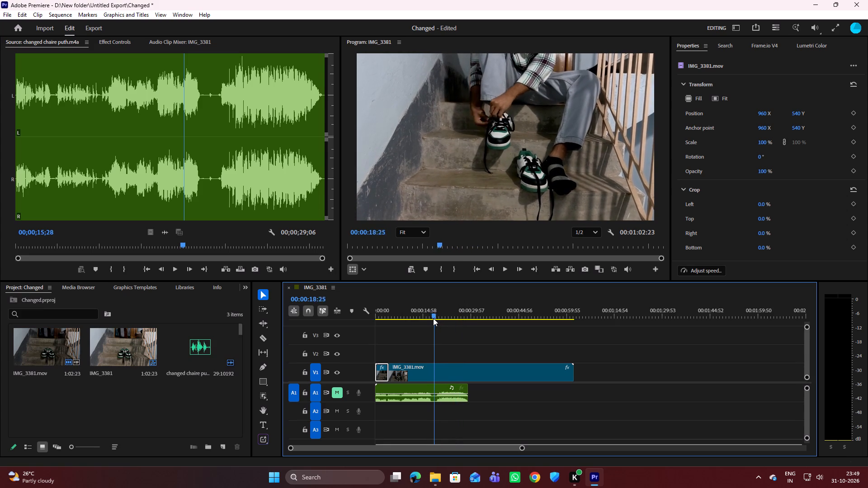
drag(433, 318, 436, 319)
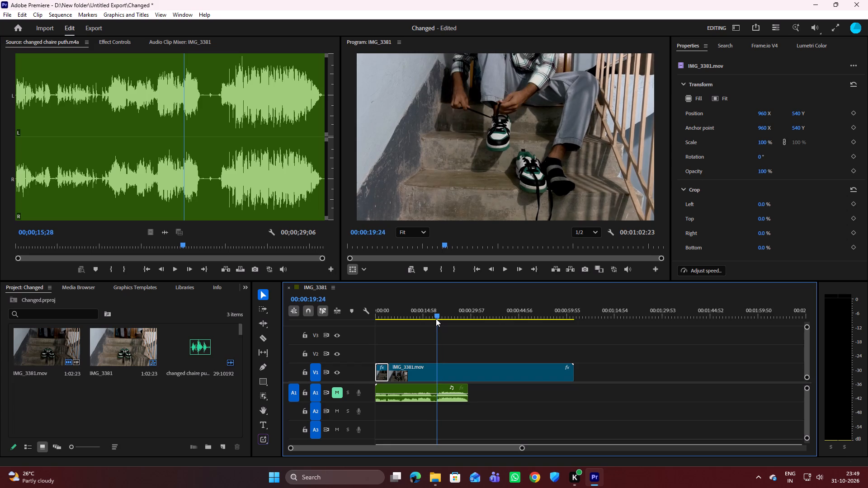
drag(436, 319, 432, 317)
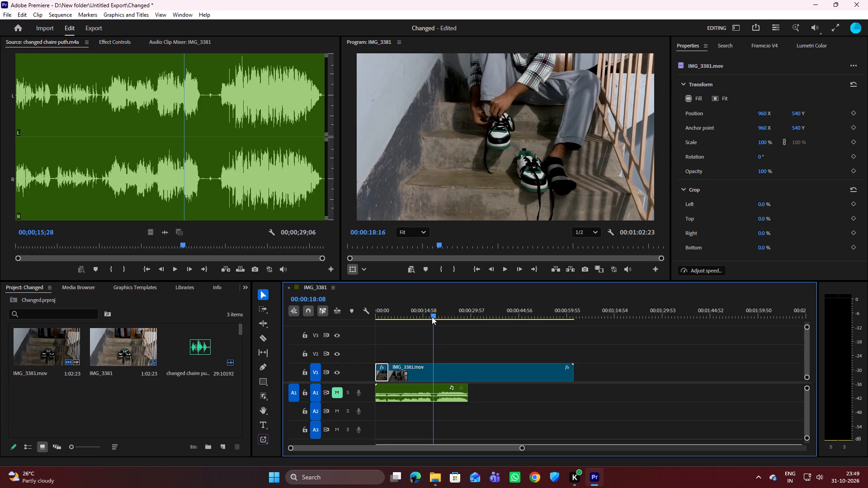
drag(432, 317, 429, 316)
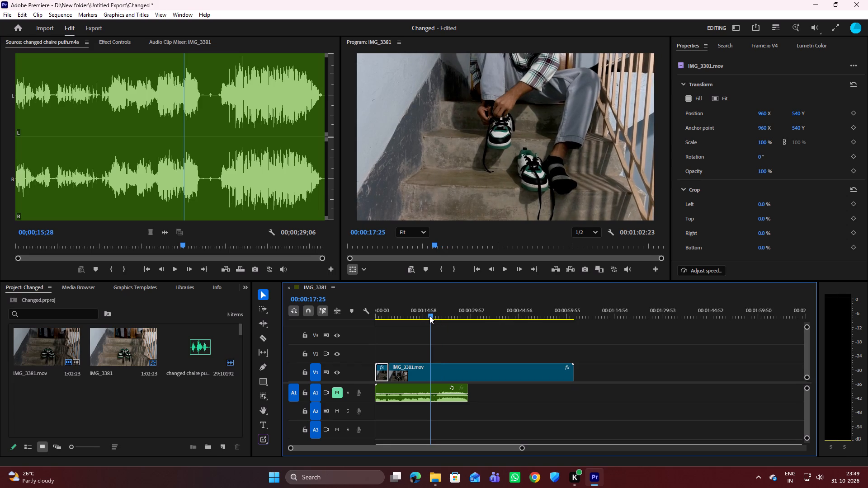
drag(429, 316, 429, 316)
drag(429, 316, 425, 317)
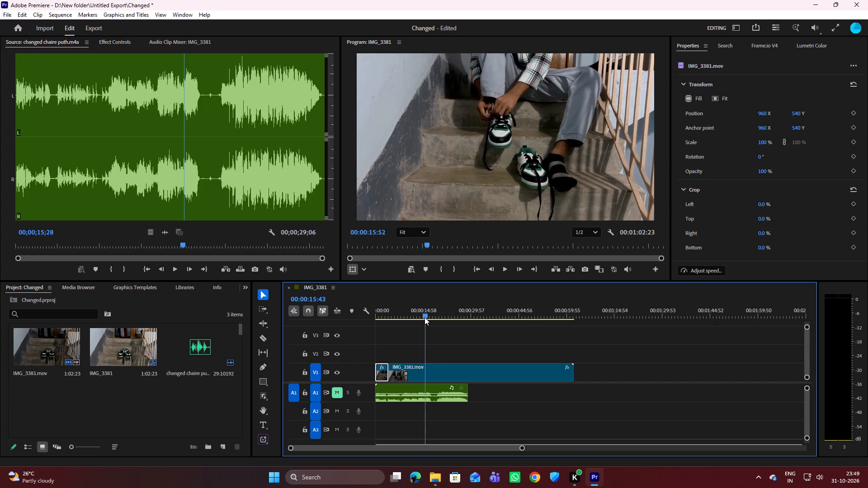
Replay from the first cut to about 16 seconds, pausing around 10 to 12 seconds to examine where the lacing starts.
drag(425, 317, 389, 321)
key(space)
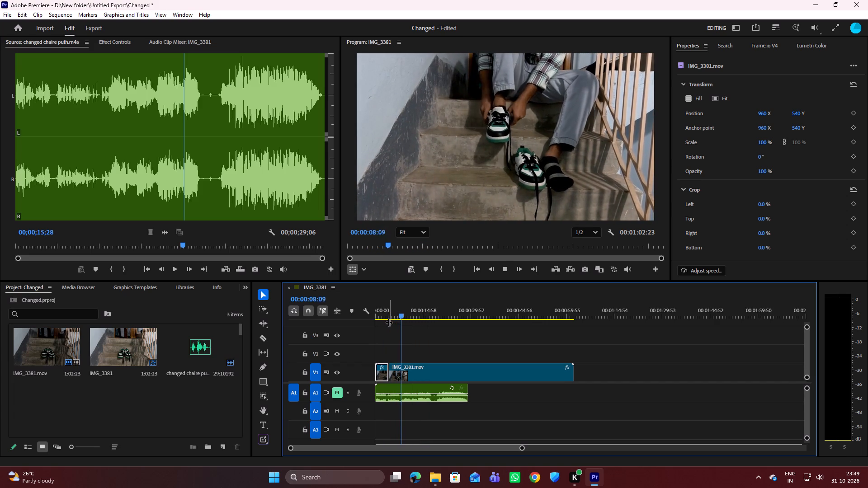
key(space)
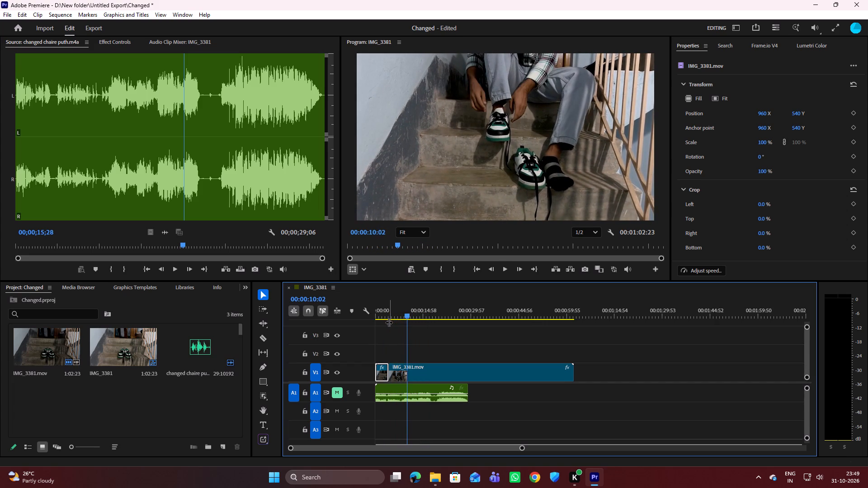
key(space)
key(space)
key(space)
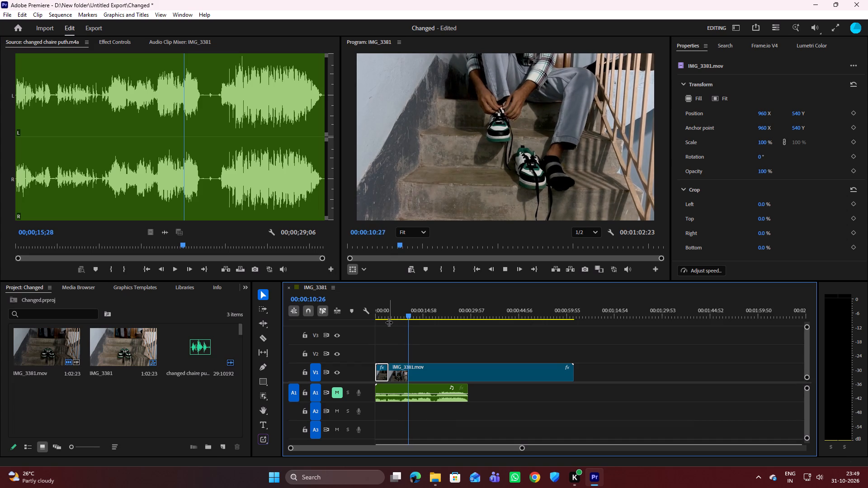
key(space)
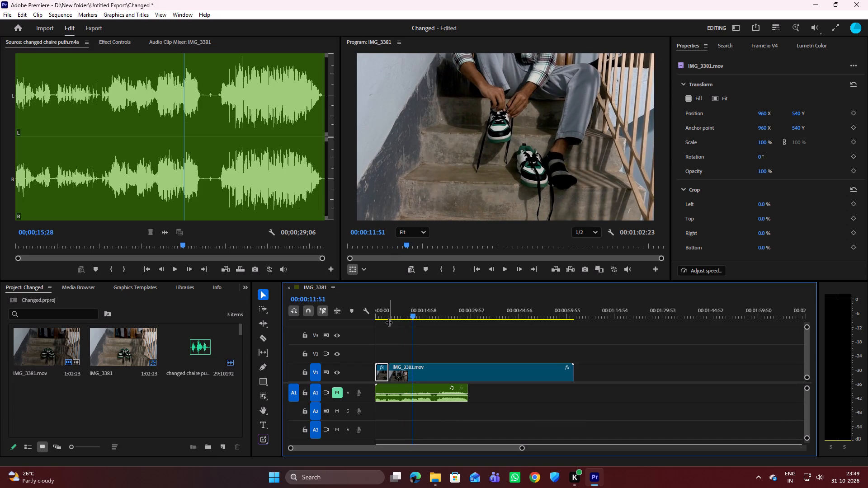
key(space)
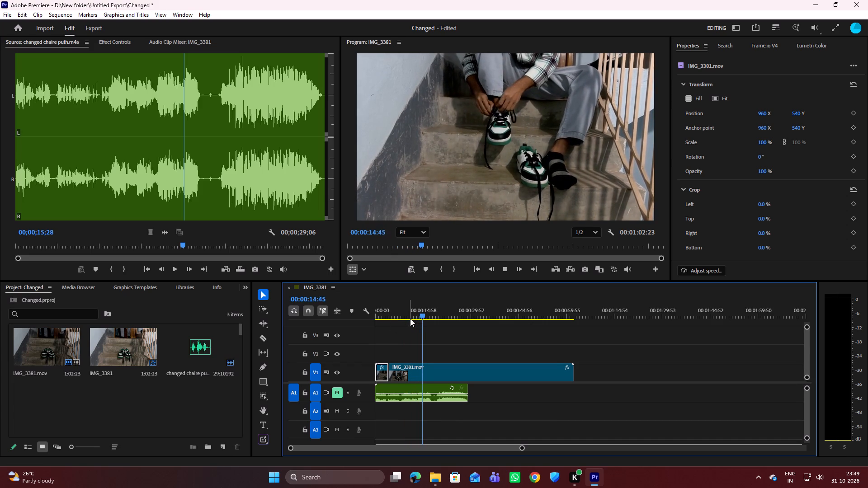
key(space)
key(space)
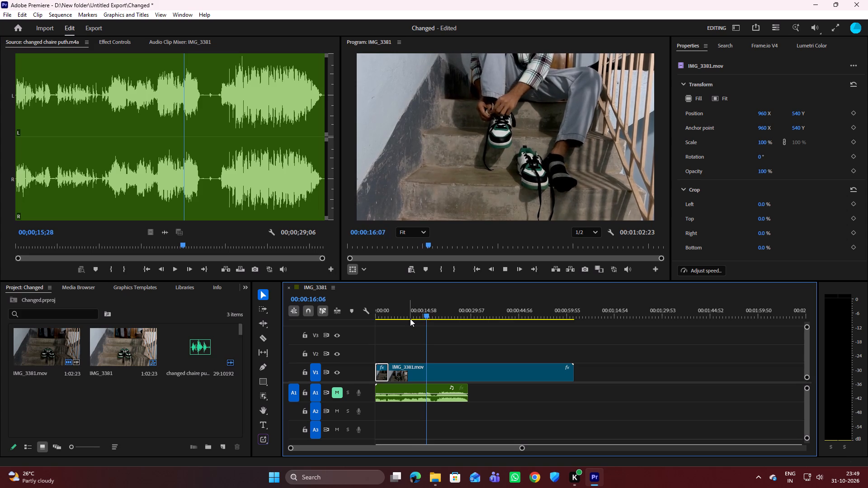
Review the footage onward from about 16 to 43 seconds to examine the lacing of both shoes.
key(Right)
key(Right)
key(Right)
key(Right)
key(Right)
key(Right)
key(Right)
key(Right)
key(Right)
key(Right)
key(Right)
key(Right)
key(Right)
key(Right)
key(Right)
key(Right)
key(Right)
key(Right)
key(Right)
key(Right)
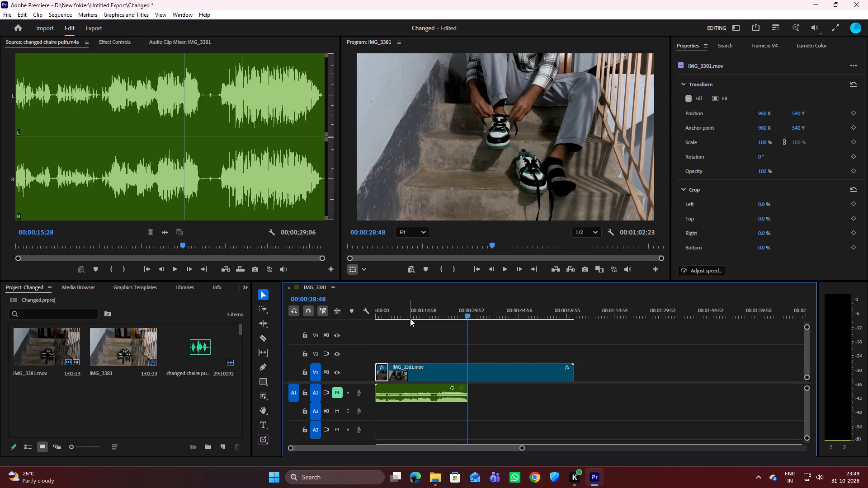
key(space)
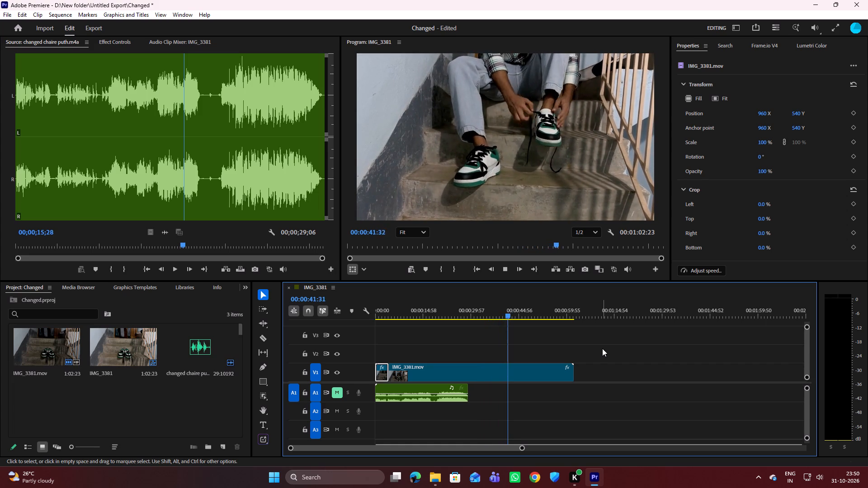
key(space)
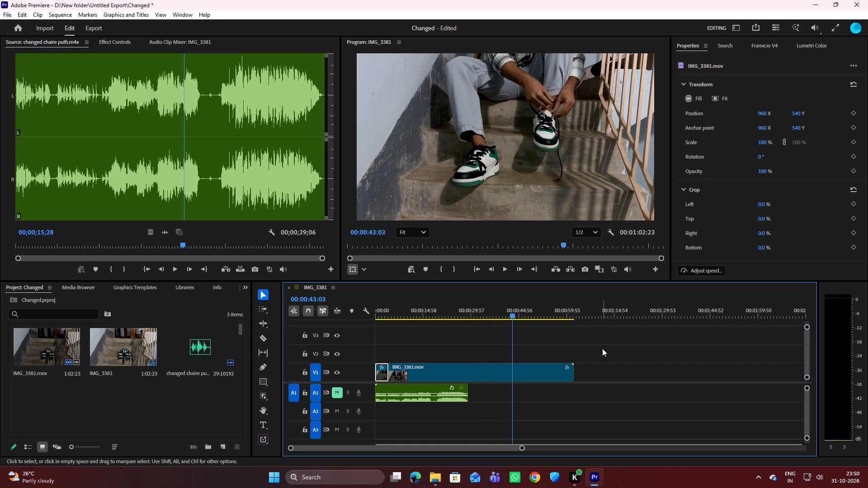
key(space)
key(space)
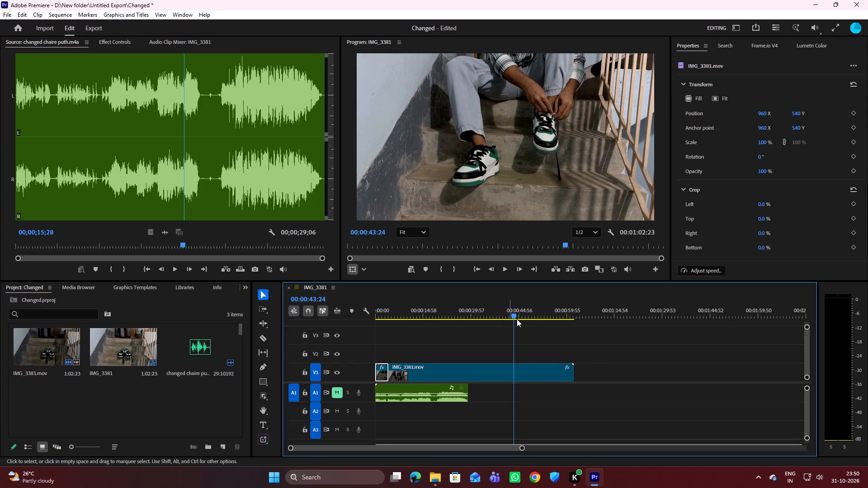
Replay the footage from 00:00:03:41 to about 10 seconds and park the playhead at 00:00:10:03.
drag(514, 316, 423, 332)
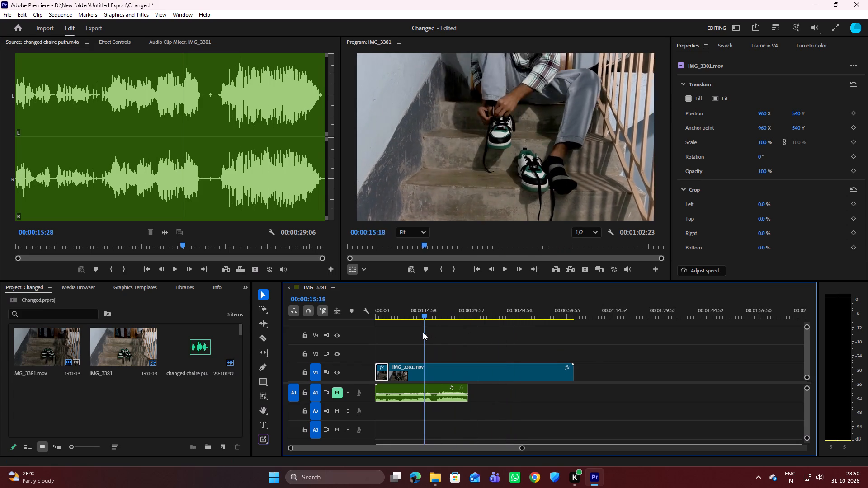
drag(423, 332, 391, 335)
click(392, 317)
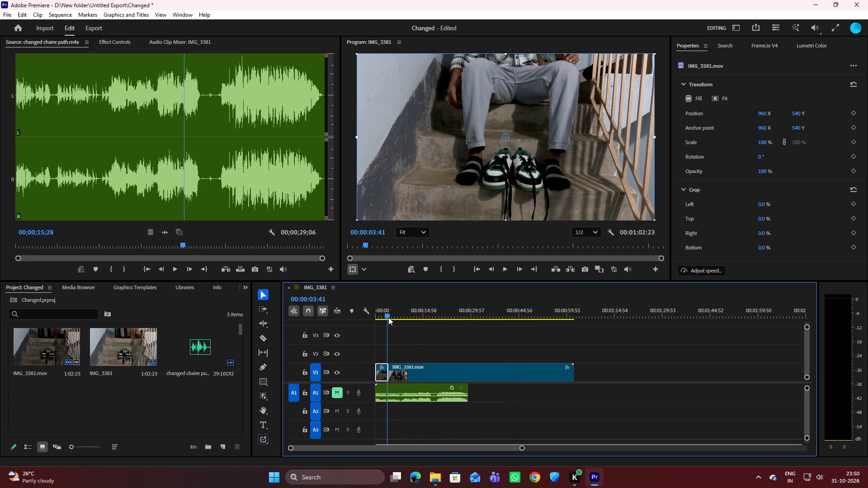
key(space)
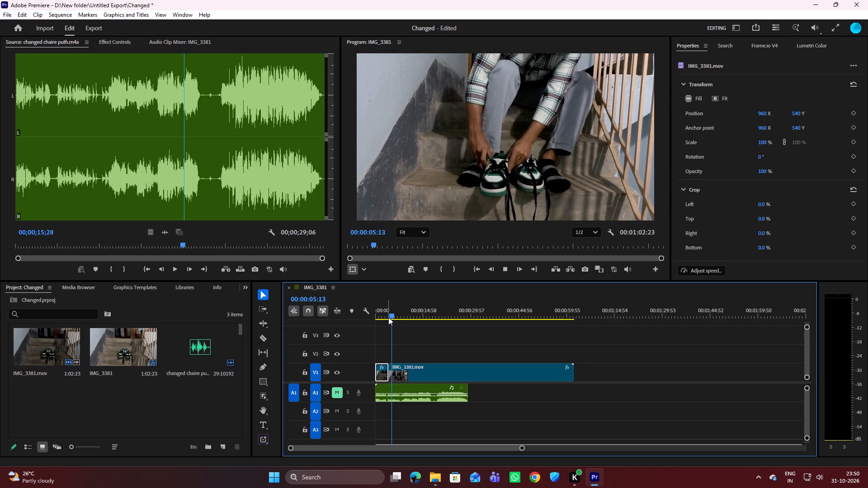
key(space)
key(space)
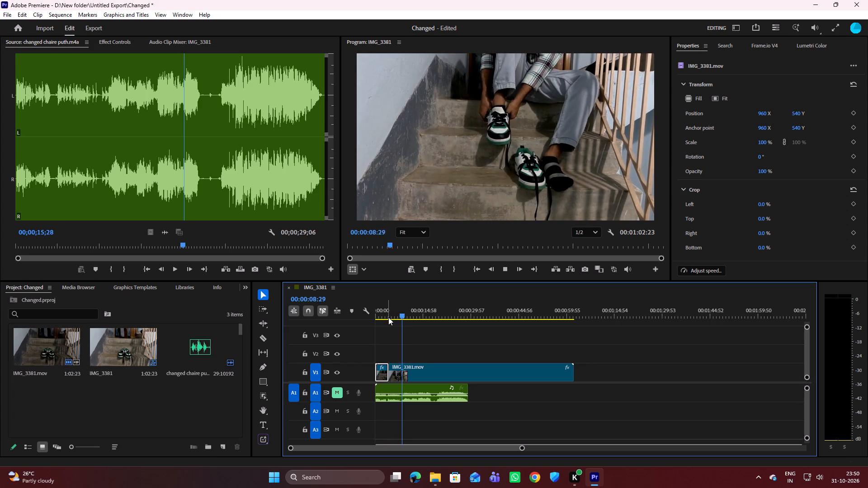
key(space)
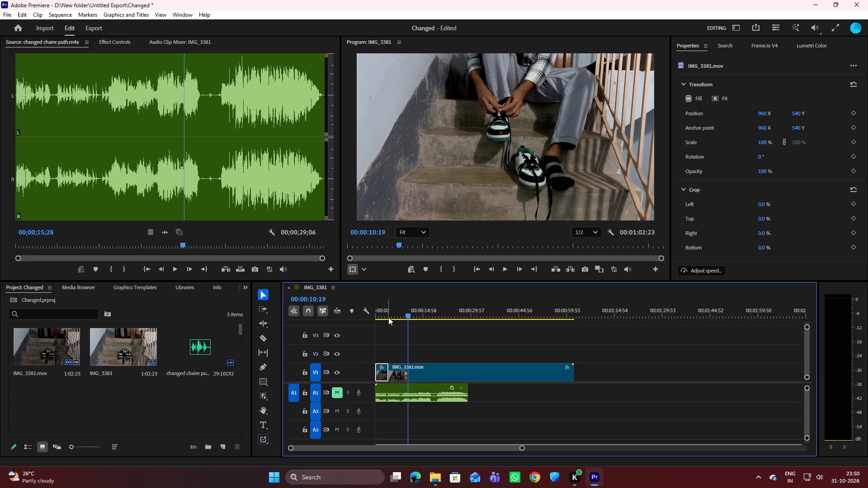
click(408, 313)
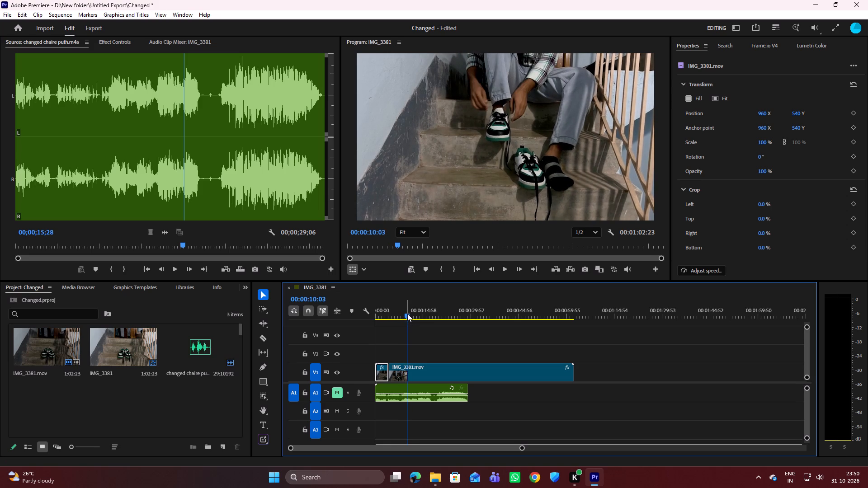
Split the IMG_3381 clip on V1 at 00:00:10:03 with the Razor tool.
key(space)
key(space)
click(410, 317)
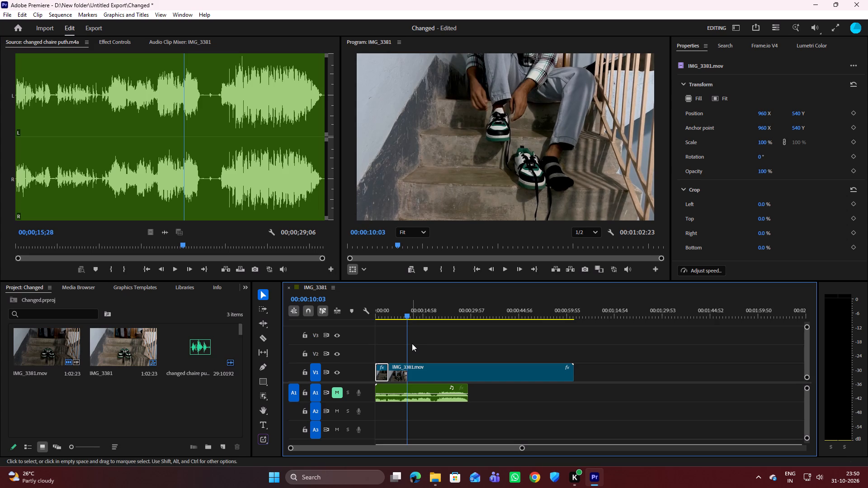
key(c)
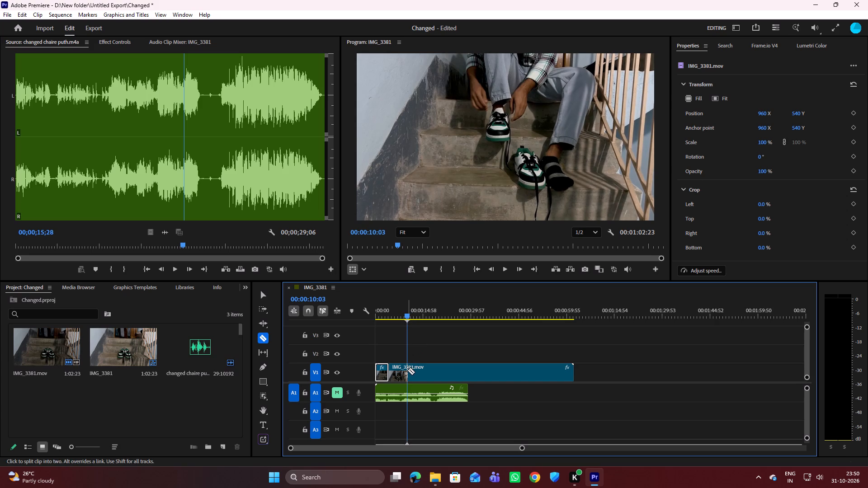
click(407, 370)
key(v)
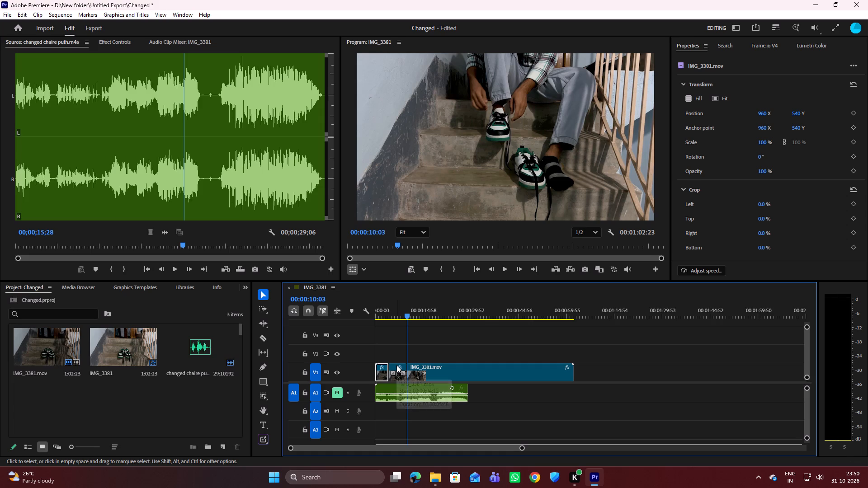
Move the two clip sections before 00:00:10:03 from V1 up to V2 and hide the V2 track's output.
drag(396, 365, 397, 354)
click(338, 351)
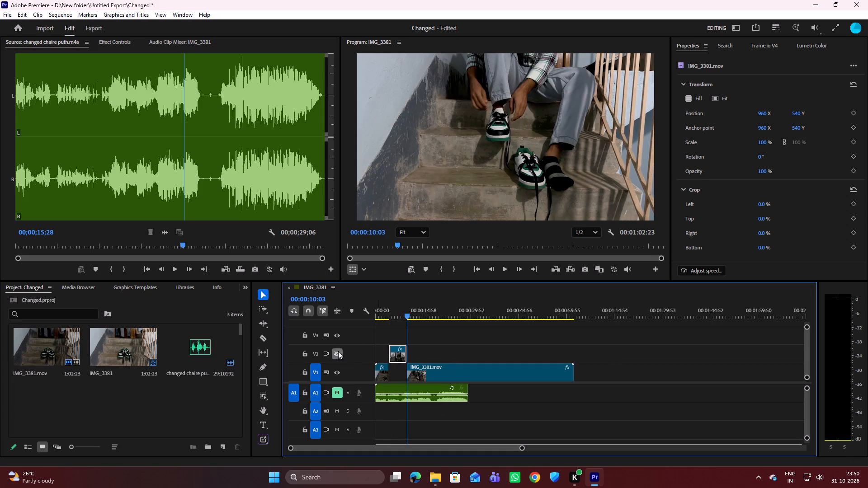
drag(380, 373, 380, 356)
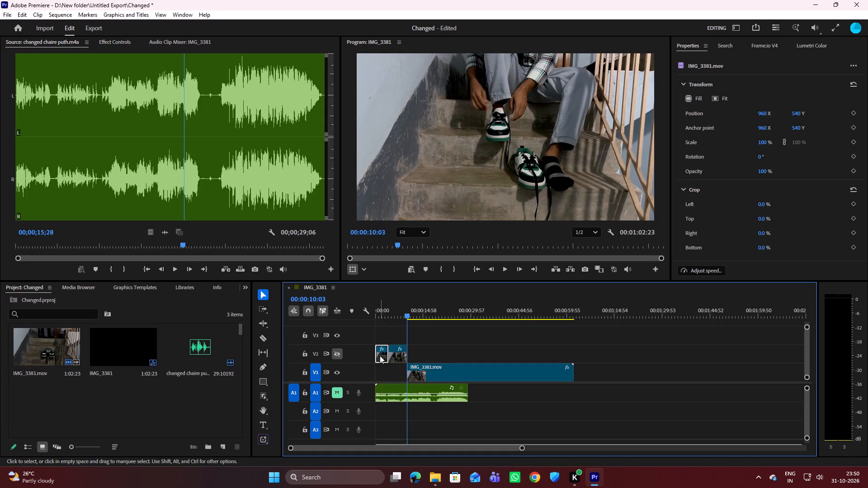
Play the sequence from the start to about 43 seconds, then replay from about 10 to 13 seconds, examining the remaining lacing footage.
key(space)
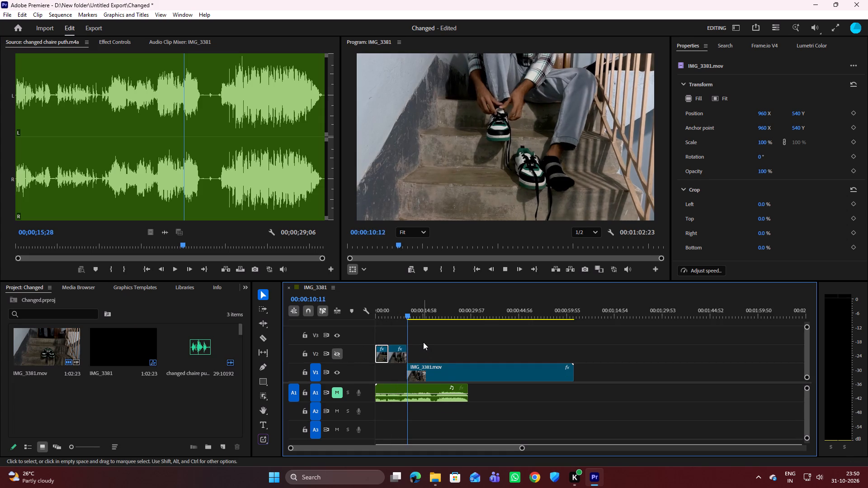
key(space)
drag(410, 315, 373, 319)
key(space)
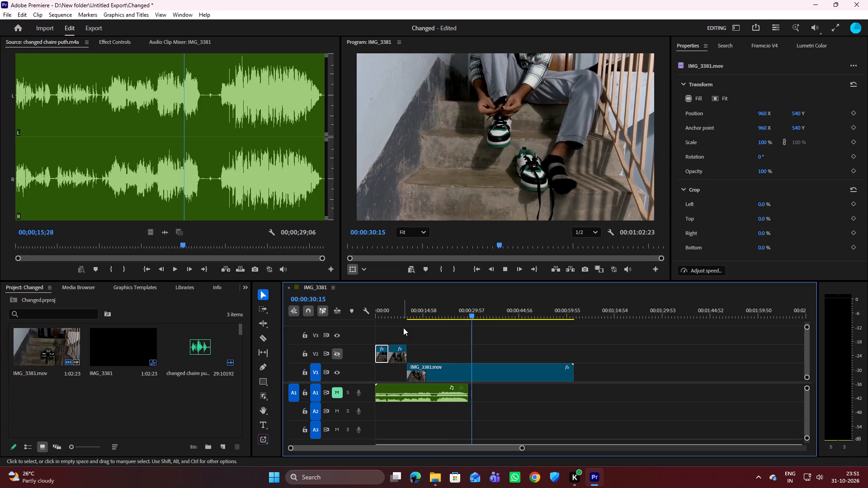
key(space)
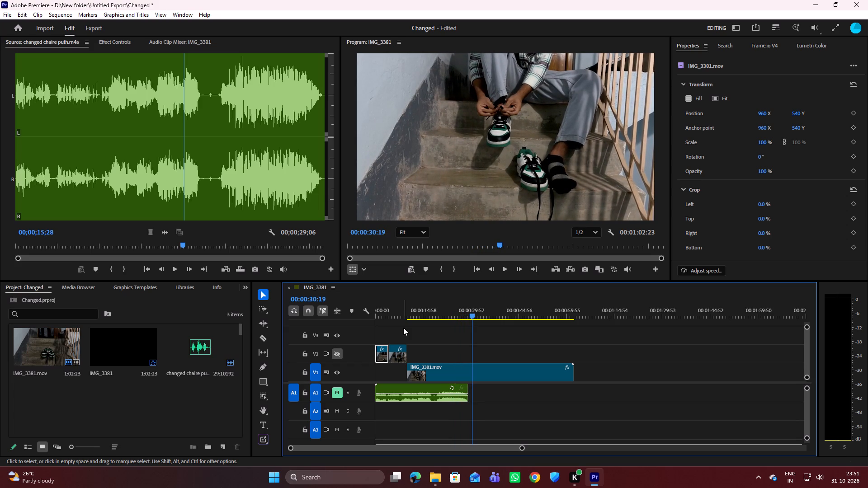
key(space)
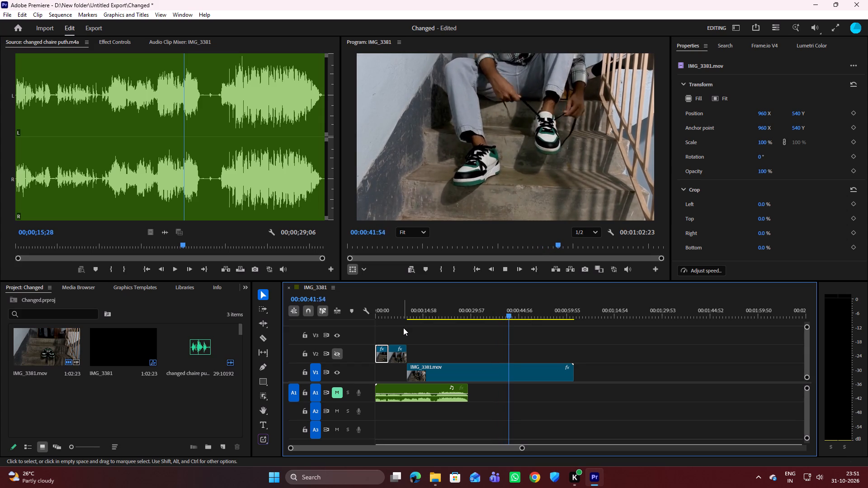
key(space)
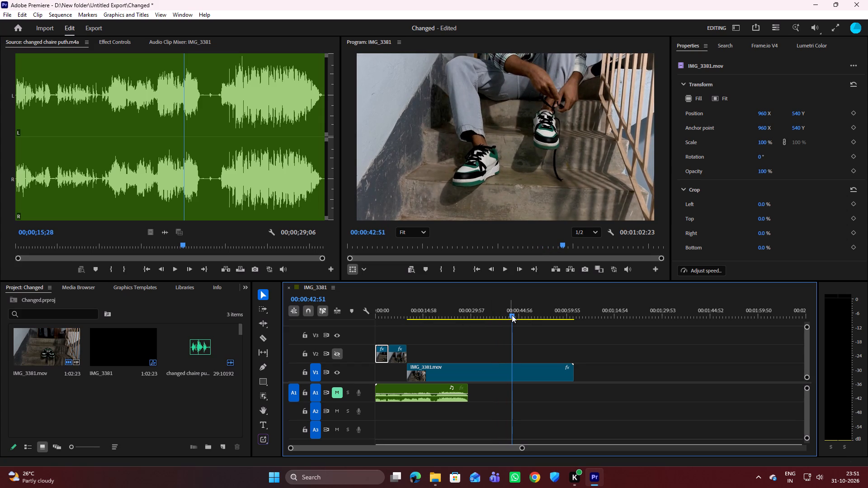
drag(512, 315, 415, 324)
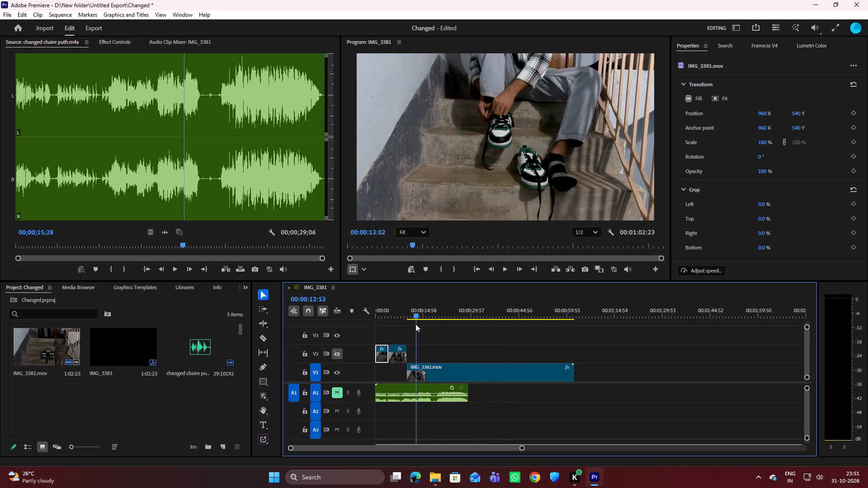
drag(415, 324, 407, 324)
key(space)
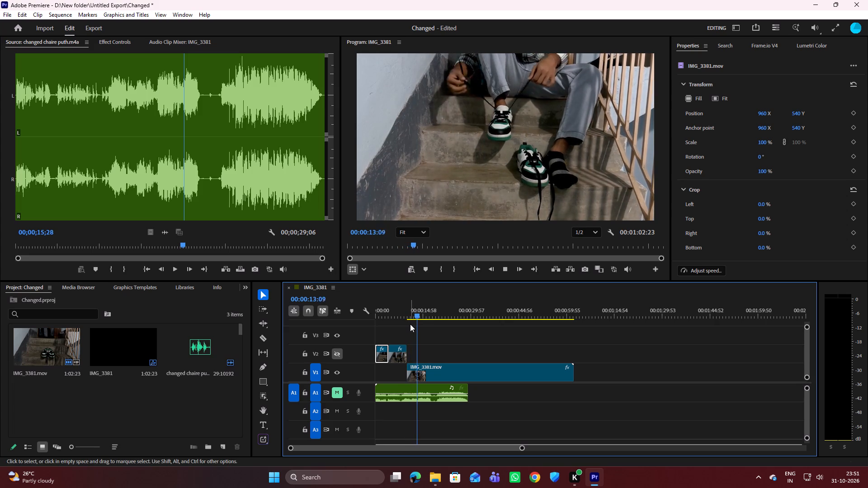
key(space)
Scrub from about 6 to 34 seconds, examining the moment around 34 seconds when the first laced foot comes down.
drag(420, 317, 396, 317)
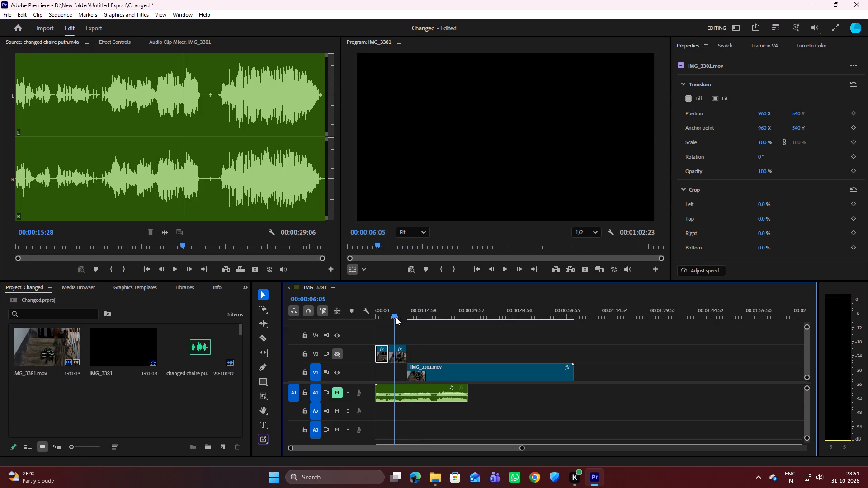
drag(396, 317, 426, 316)
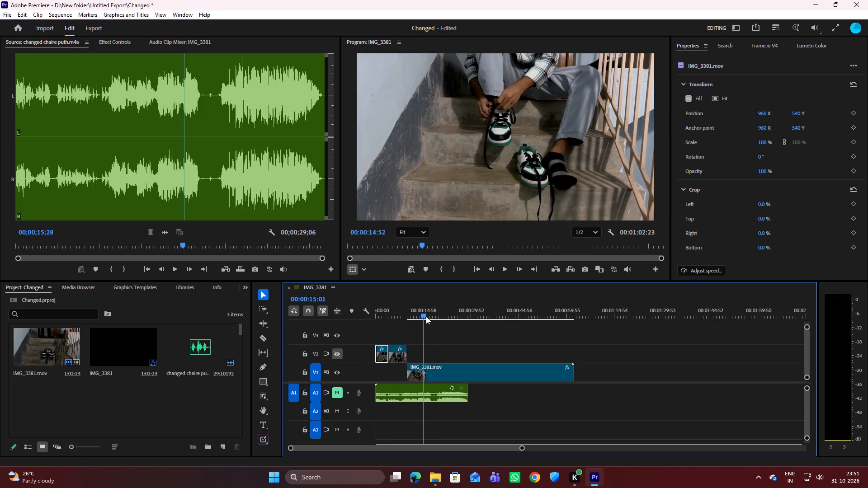
drag(426, 316, 464, 316)
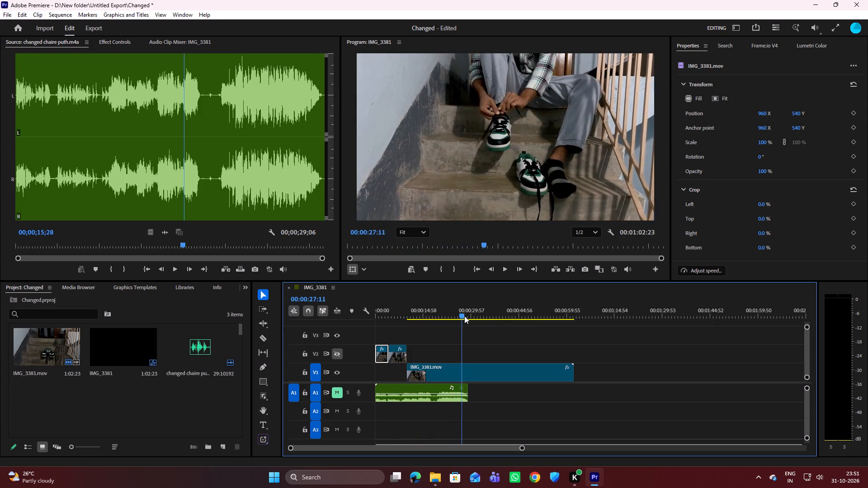
drag(464, 316, 481, 315)
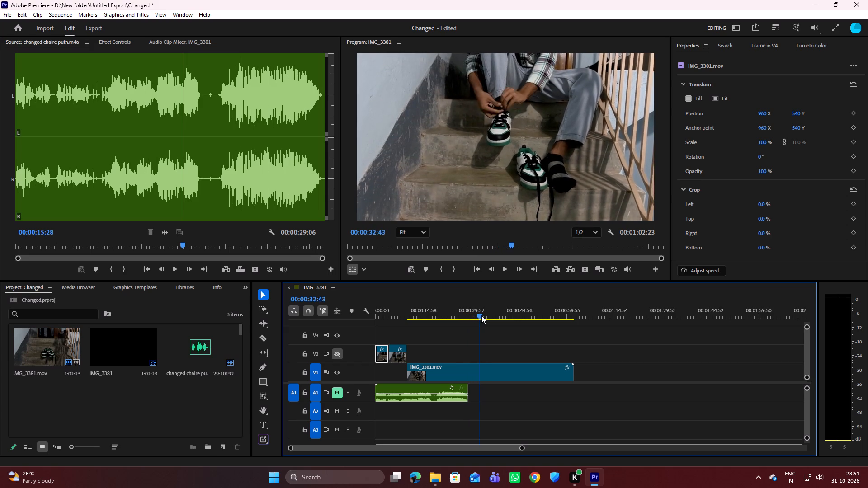
drag(481, 315, 486, 314)
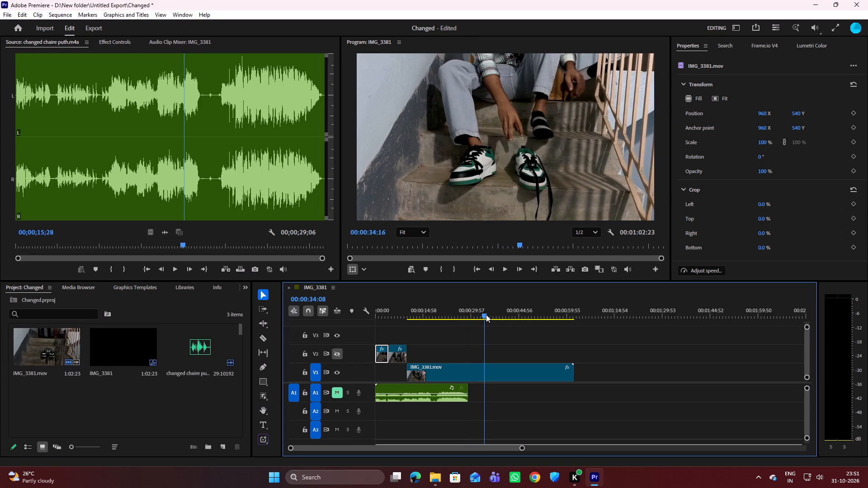
drag(486, 314, 485, 315)
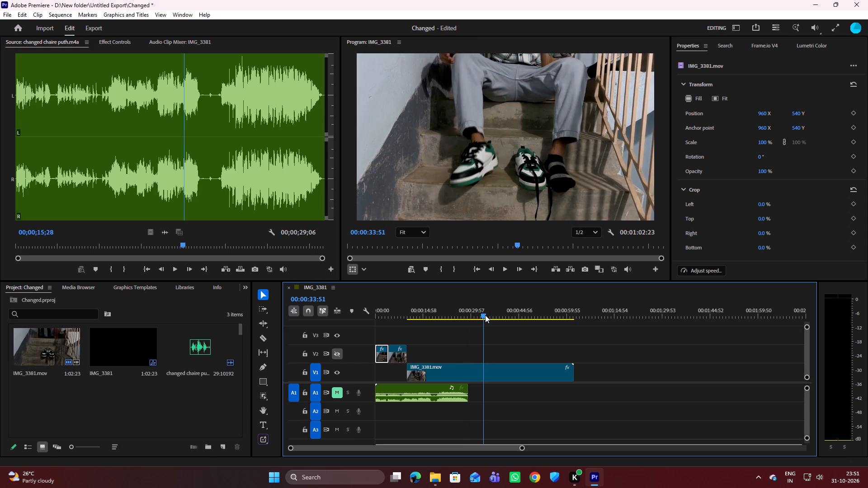
drag(485, 315, 486, 314)
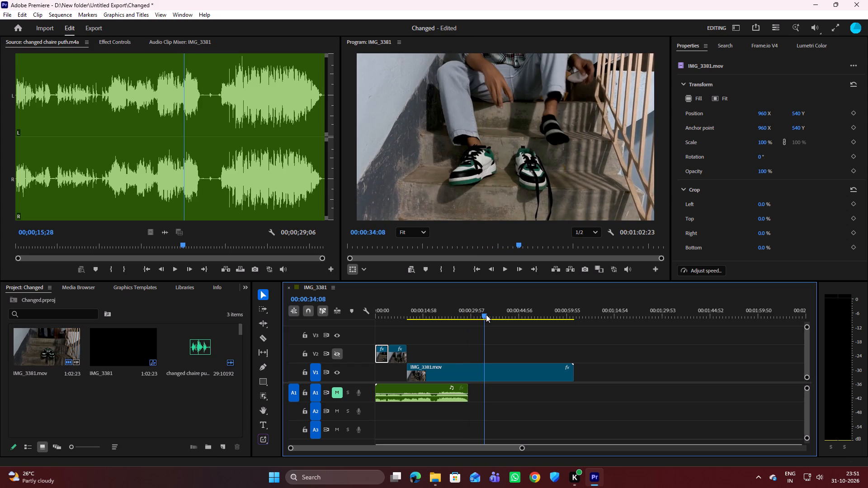
drag(486, 314, 478, 316)
Step frame by frame to 00:00:33:55, where the first laced shoe rests on the step, and split the V1 clip there.
key(space)
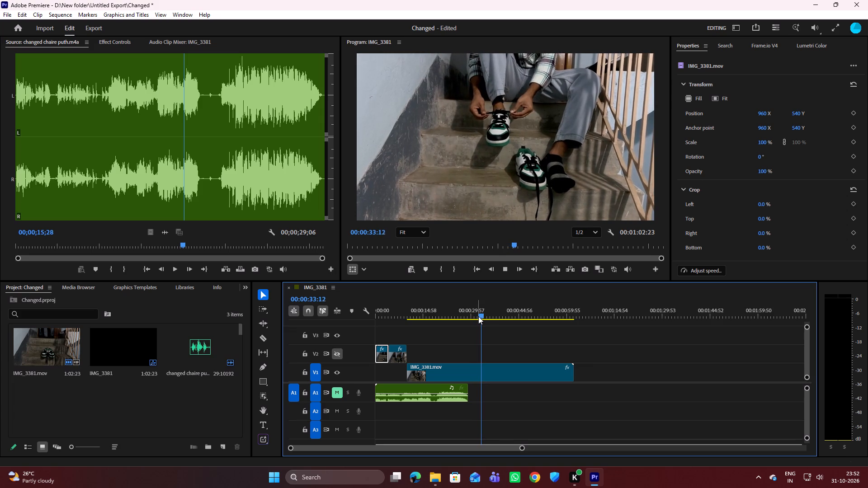
key(space)
key(Right)
key(Right)
key(Right)
key(Right)
key(Right)
key(Right)
key(Right)
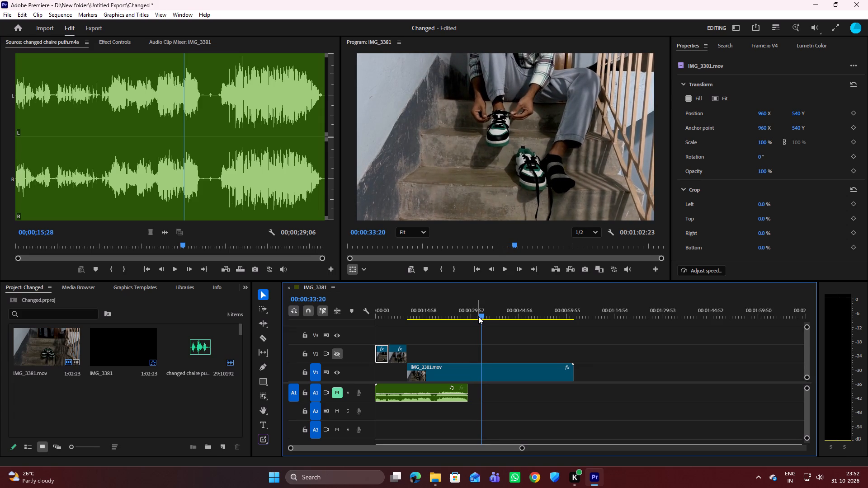
key(Right)
key(Right)
key(Right)
key(Right)
key(Right)
key(Right)
key(Right)
key(Right)
key(Right)
key(Right)
key(Right)
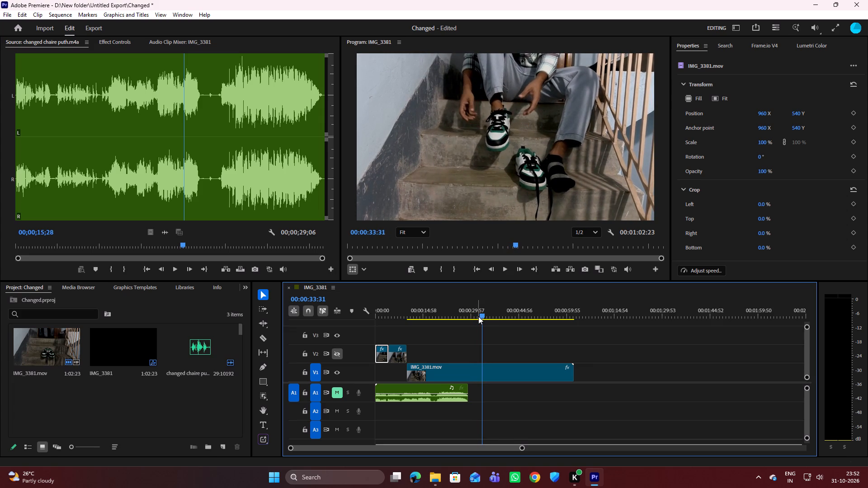
key(Right)
key(Right)
key(Right)
key(Right)
key(Right)
key(Right)
key(Right)
key(Right)
key(Right)
key(Right)
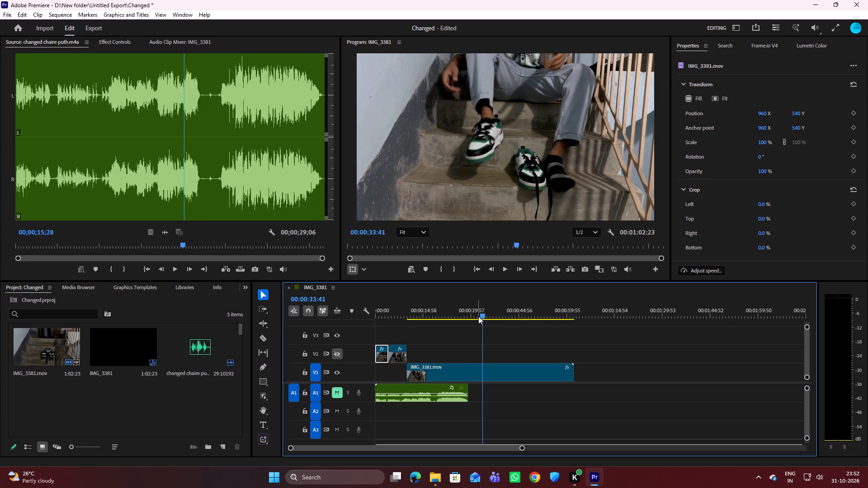
key(Right)
key(Right)
key(Right)
key(Right)
key(Right)
key(Right)
key(Right)
key(Right)
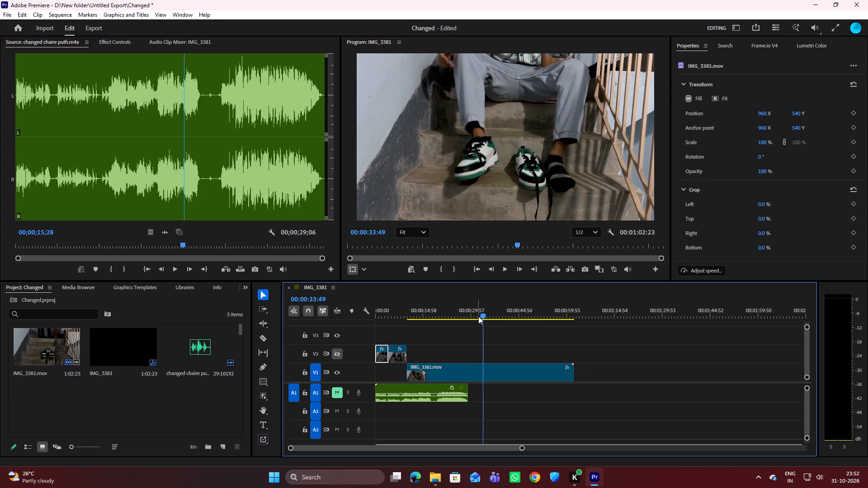
key(Right)
key(Right)
key(Right)
key(Right)
key(Left)
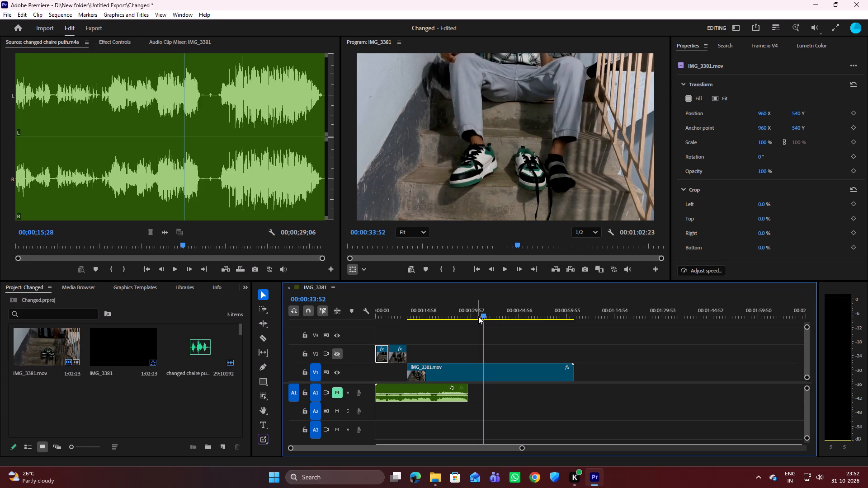
key(Right)
key(Right)
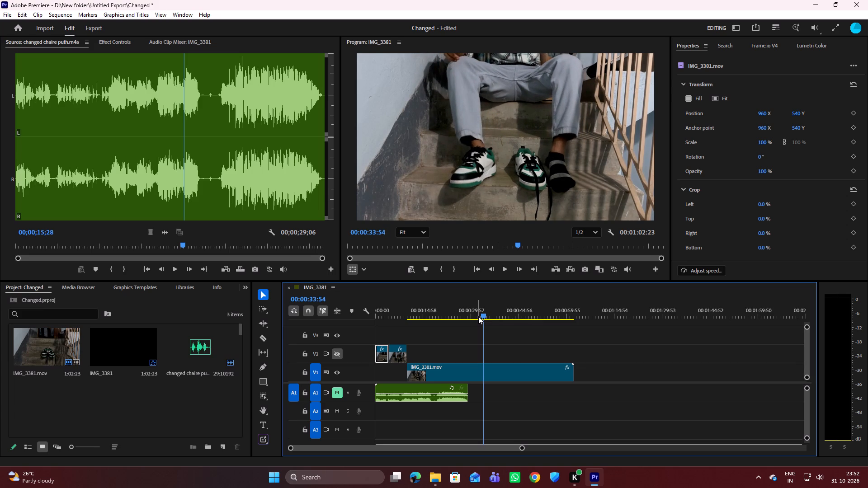
key(Left)
key(Right)
key(Right)
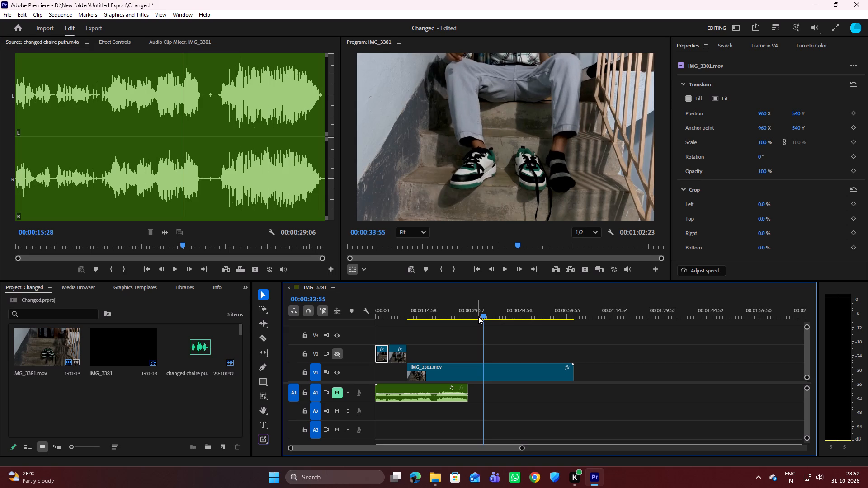
key(Right)
key(Left)
key(Right)
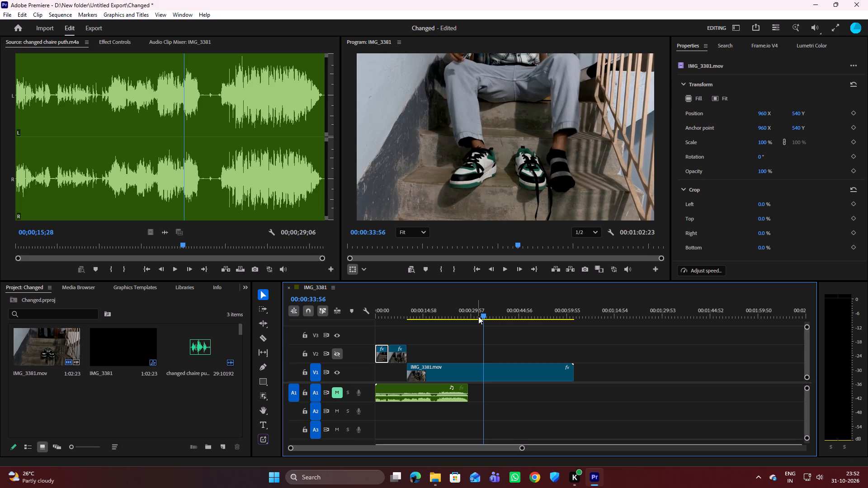
key(Left)
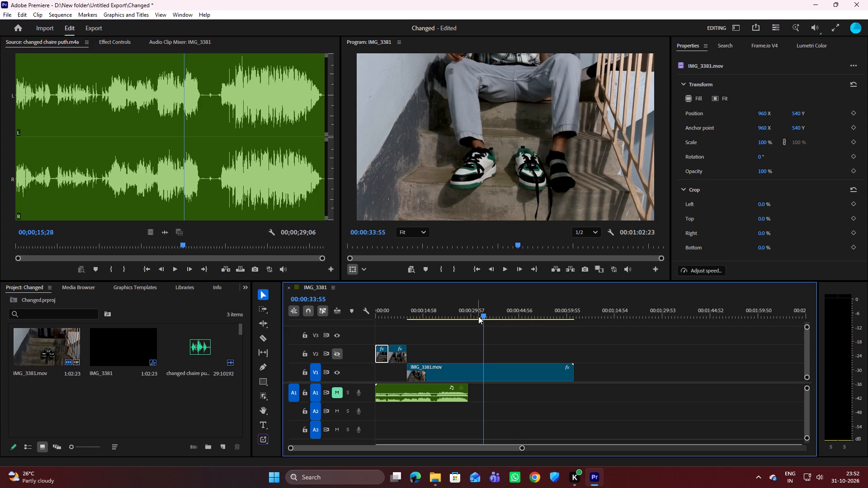
key(c)
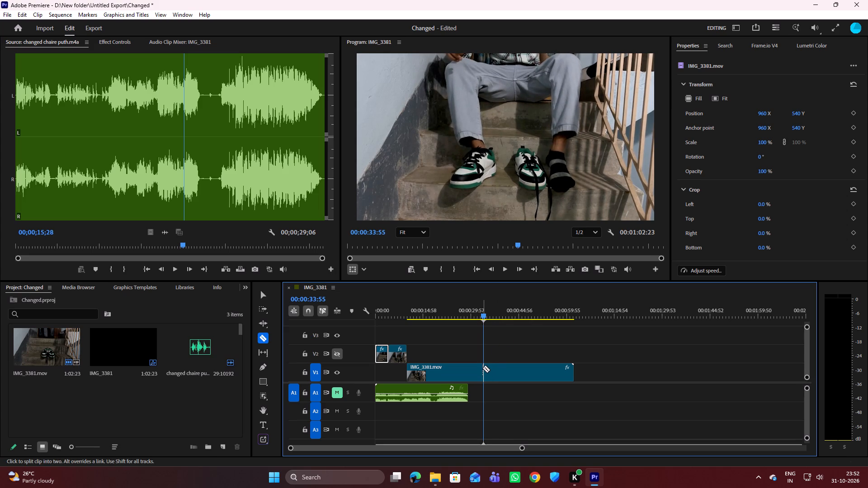
click(484, 368)
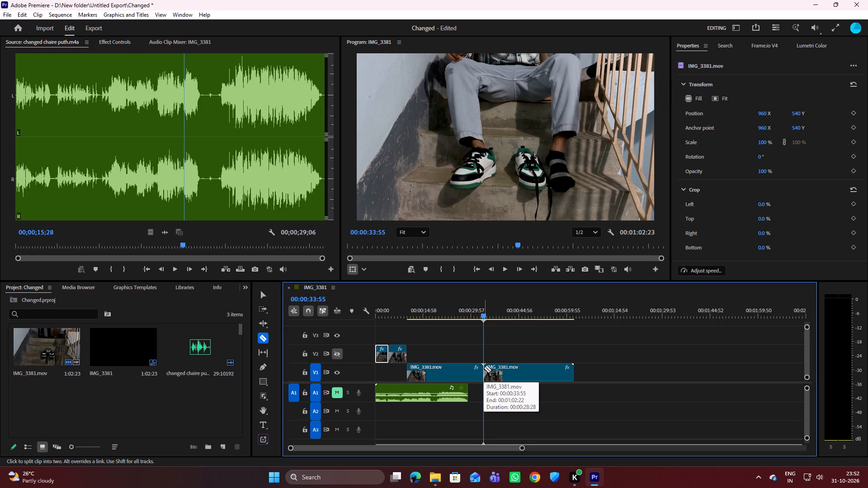
key(v)
Play on through the second shoe's lacing, step frame by frame to 00:00:41:24, and split the V1 clip there.
key(space)
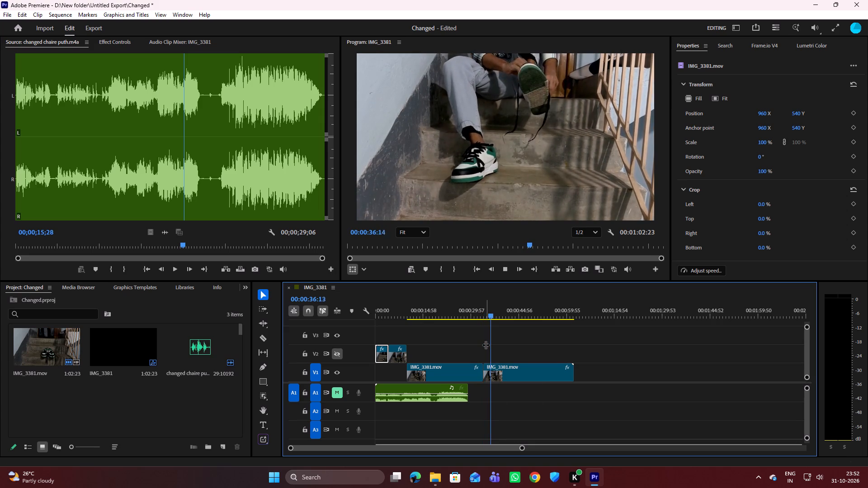
key(space)
key(space)
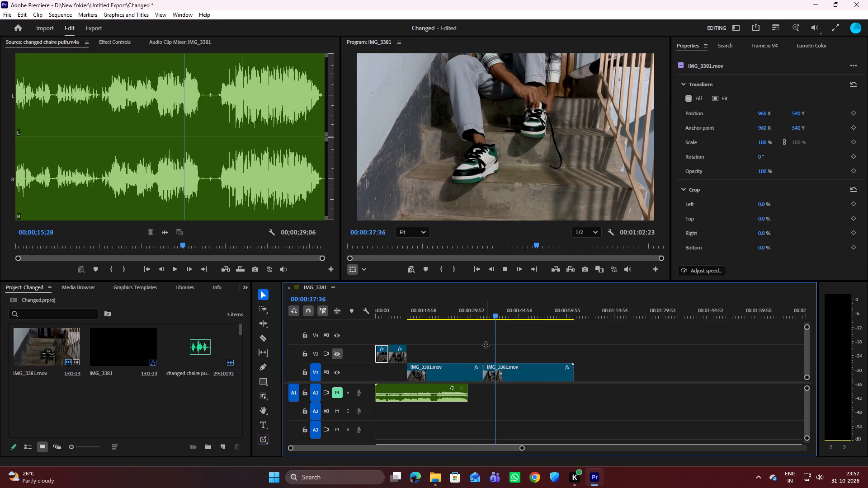
key(space)
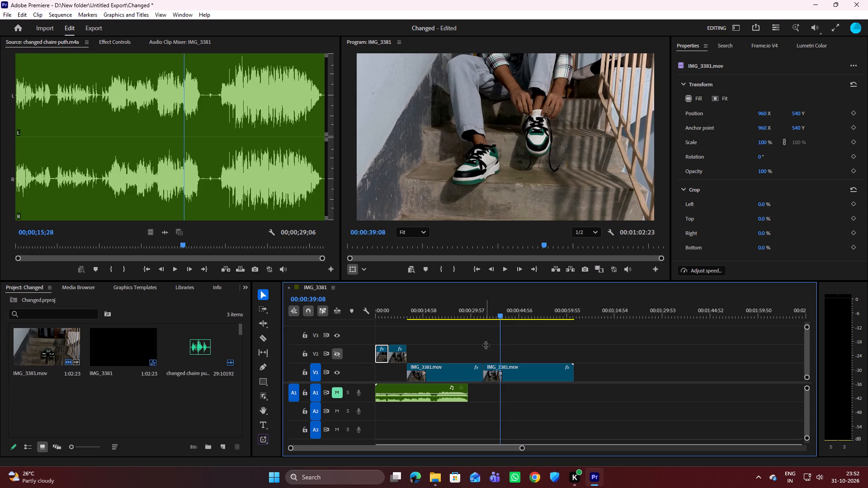
key(space)
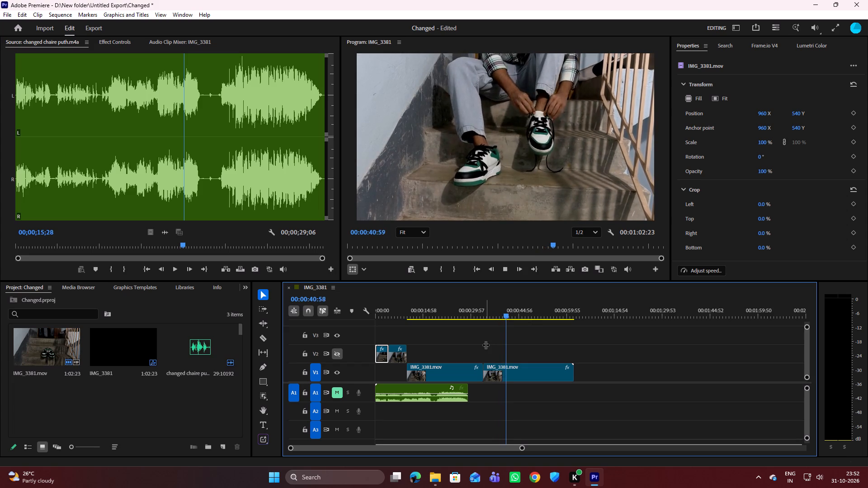
key(space)
key(Left)
key(Left)
key(Left)
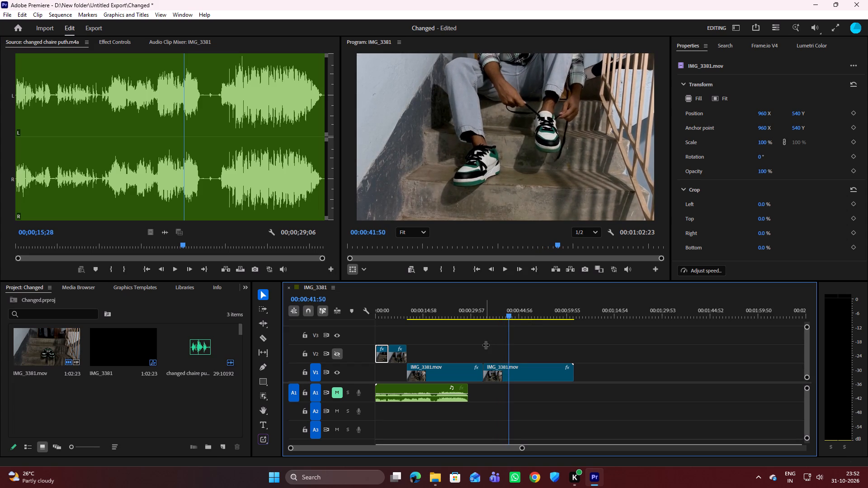
key(Left)
key(Left)
key(Left)
key(Left)
key(Left)
key(Left)
key(Left)
key(Left)
key(Left)
key(Left)
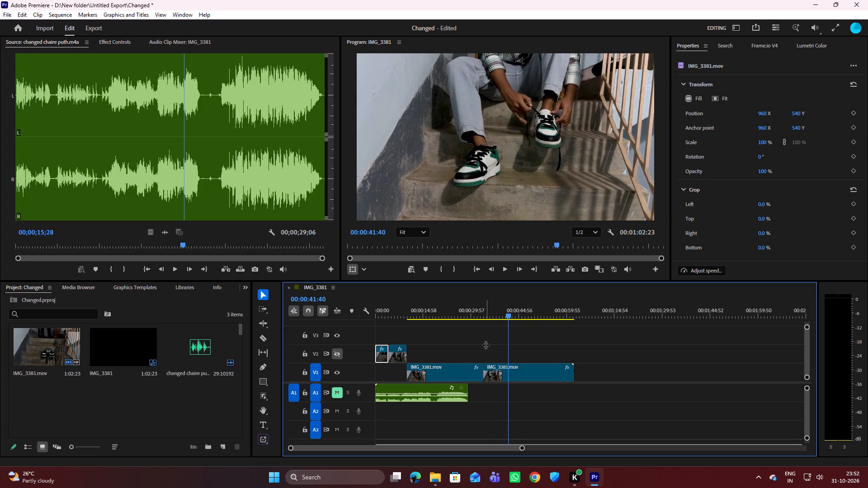
key(Left)
key(Left)
key(Left)
key(Left)
key(Left)
key(Left)
key(Left)
key(Left)
key(Left)
key(Left)
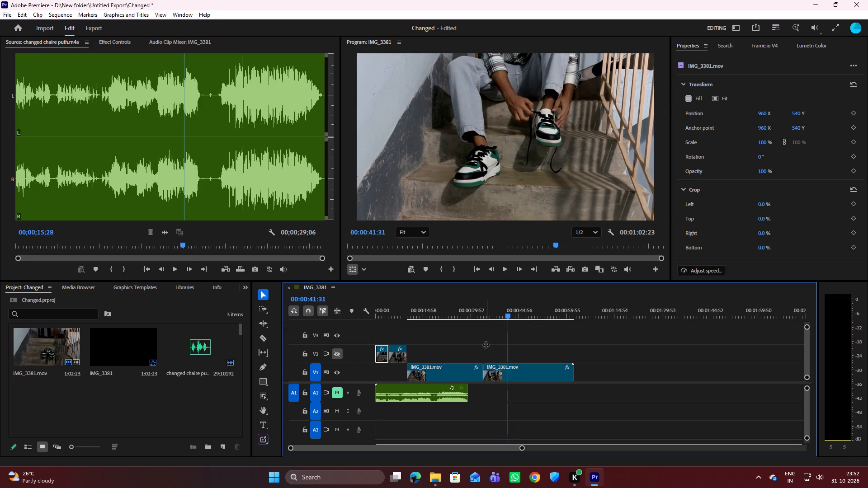
key(Left)
key(Left)
key(Left)
key(Left)
key(Left)
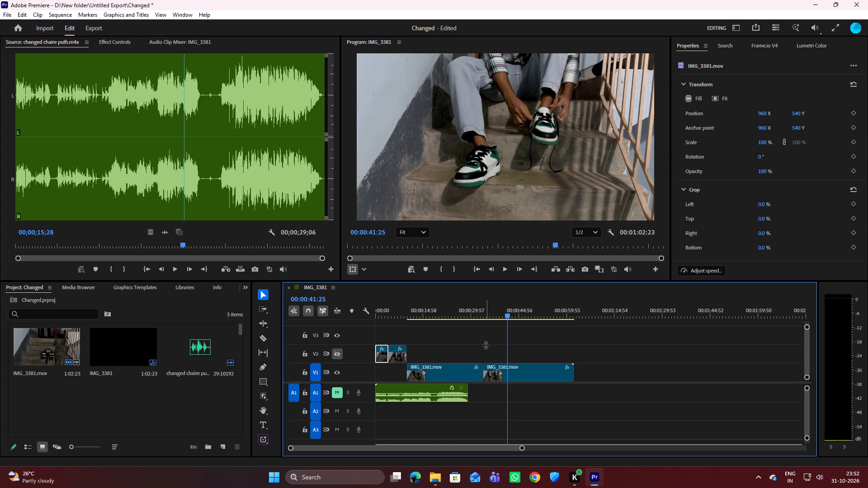
key(Right)
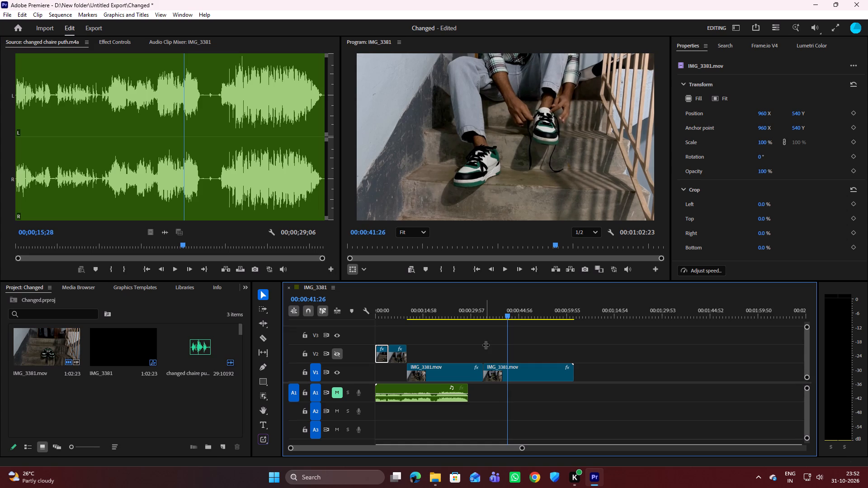
key(Left)
key(Left)
key(c)
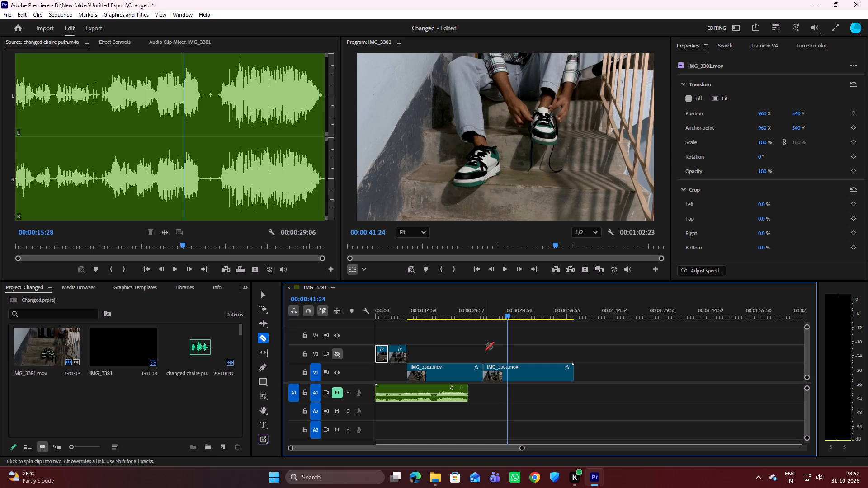
click(507, 370)
key(c)
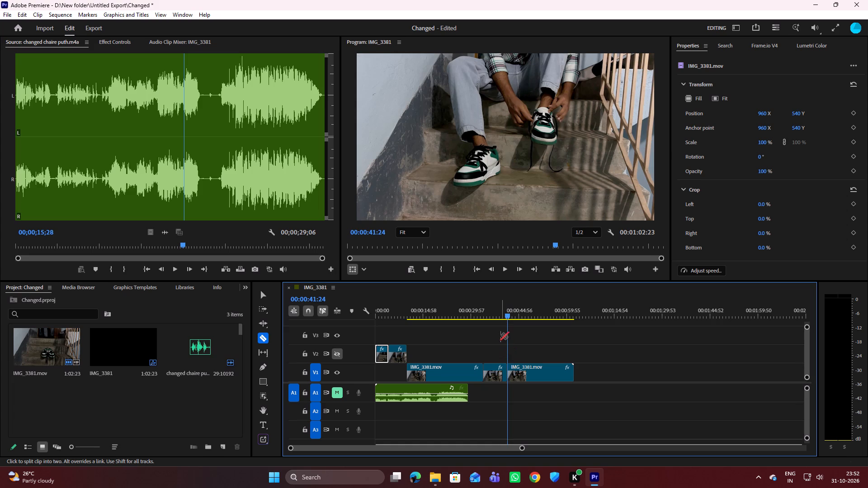
text(v)
Play the remaining footage to the end, replay the opening from the start, and turn the V2 track's output back on.
key(space)
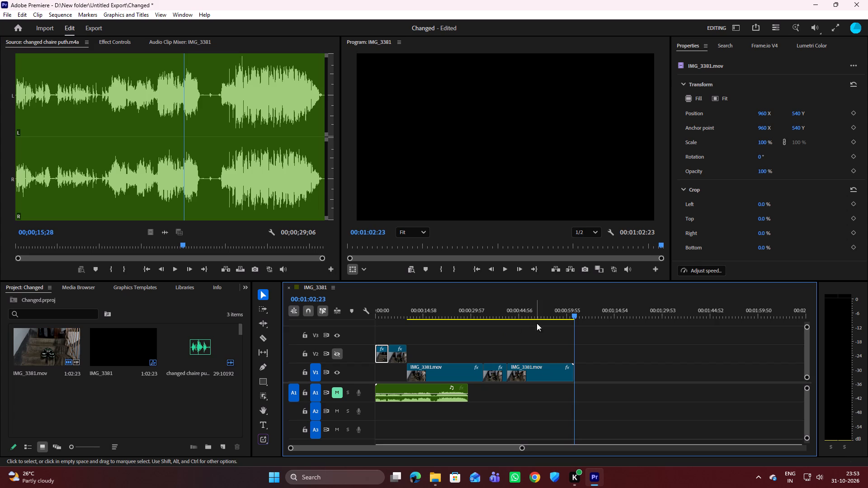
drag(575, 313, 548, 316)
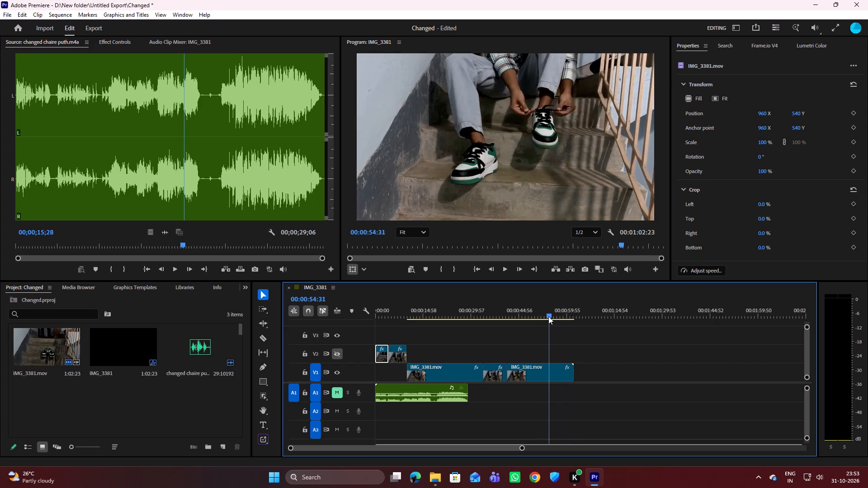
drag(548, 316, 375, 325)
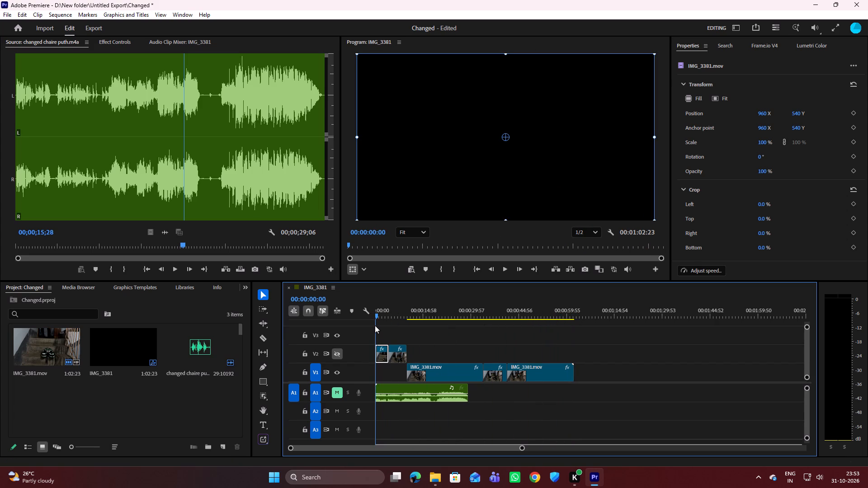
key(space)
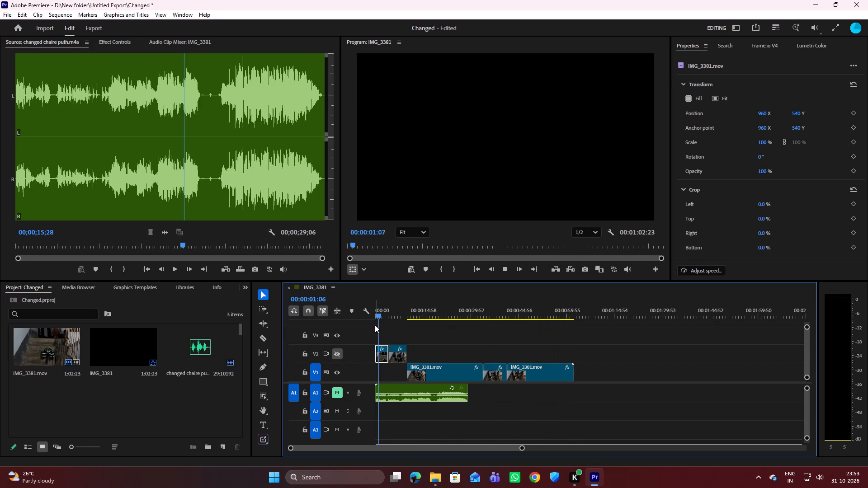
key(space)
click(338, 352)
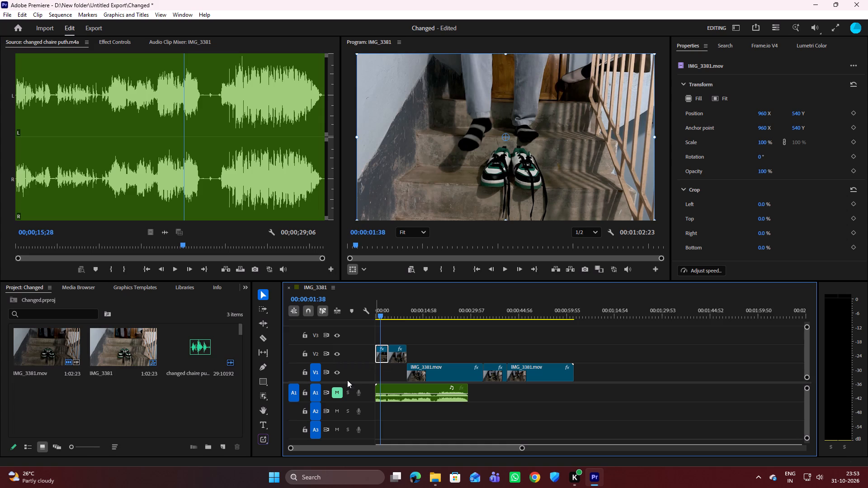
Review the opening sections from the start, move the second V2 section up to V3, and hide the V3 track's output.
drag(380, 314, 373, 316)
key(space)
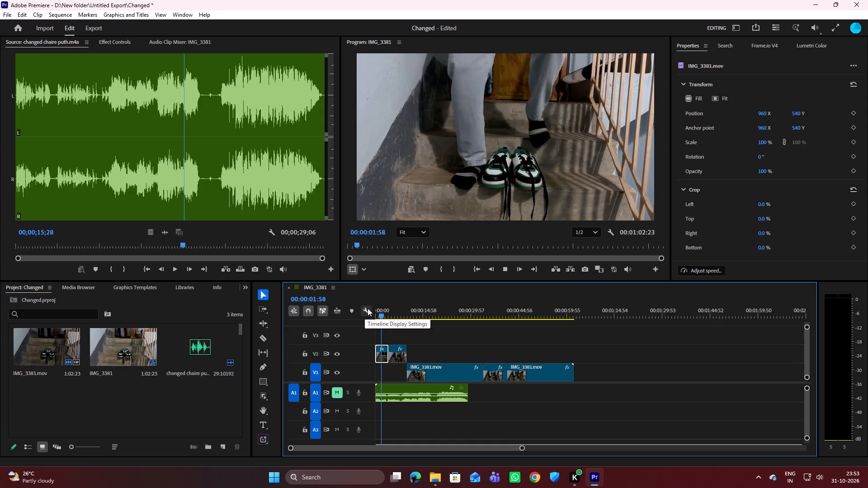
key(space)
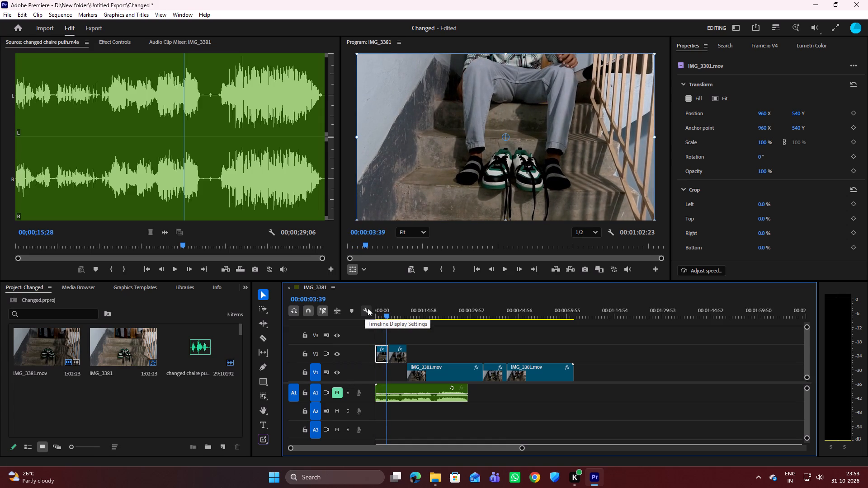
key(space)
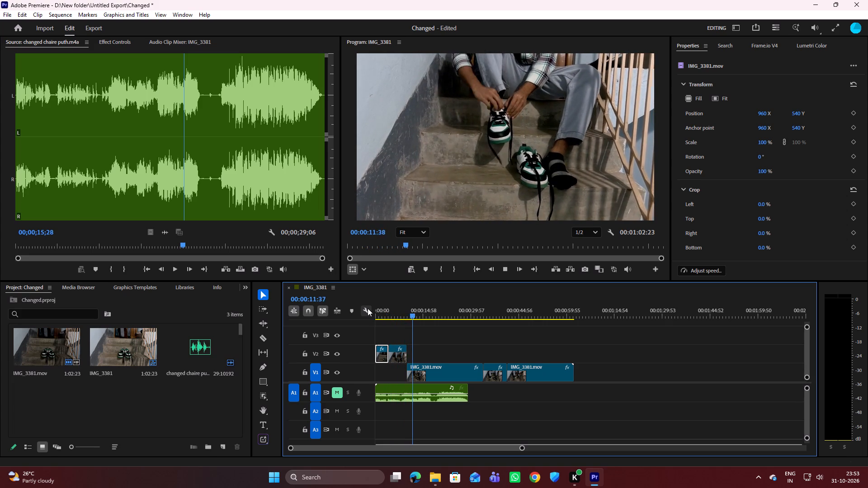
key(space)
drag(396, 348, 396, 341)
click(342, 333)
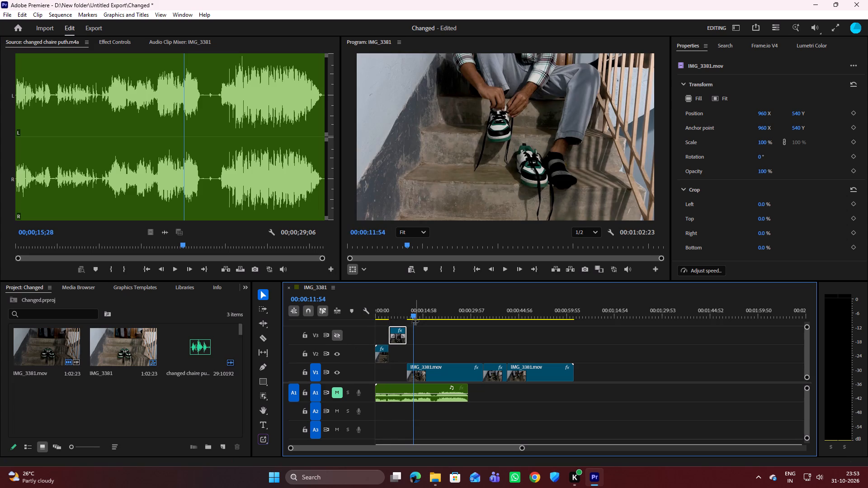
Replay the opening, and shift all three V1 sections earlier together so they start where the V2 section ends.
drag(414, 317, 373, 317)
key(space)
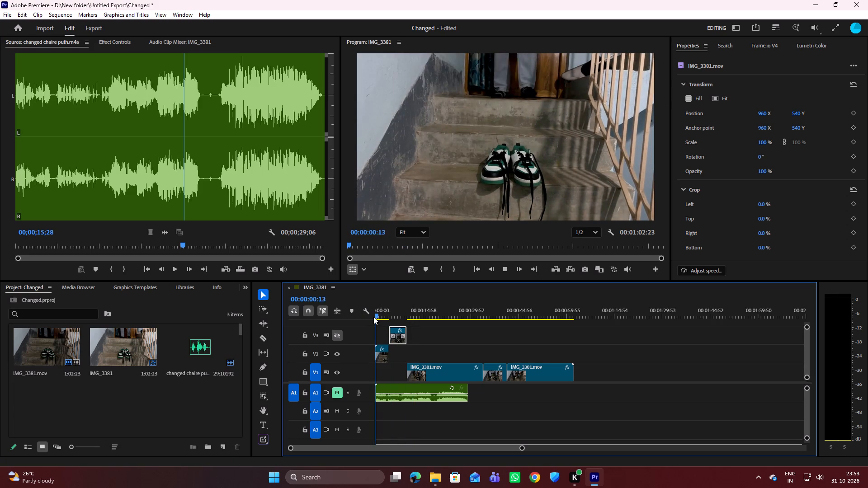
key(space)
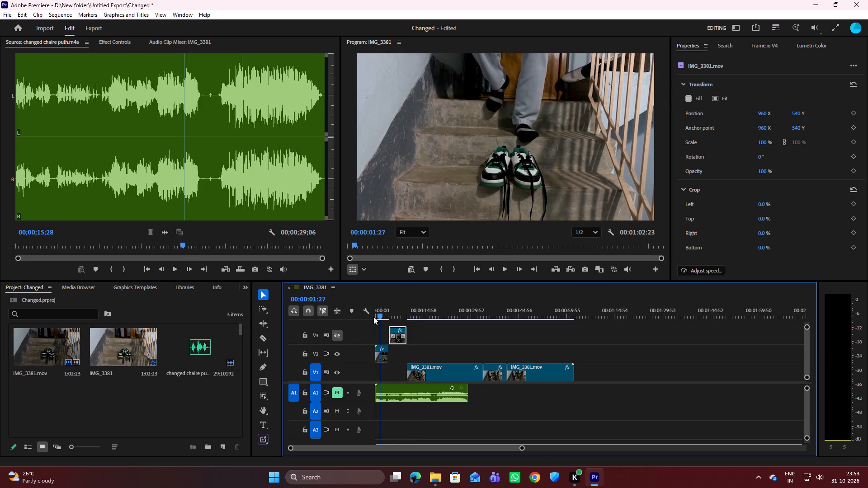
drag(409, 349, 572, 383)
drag(440, 373, 423, 372)
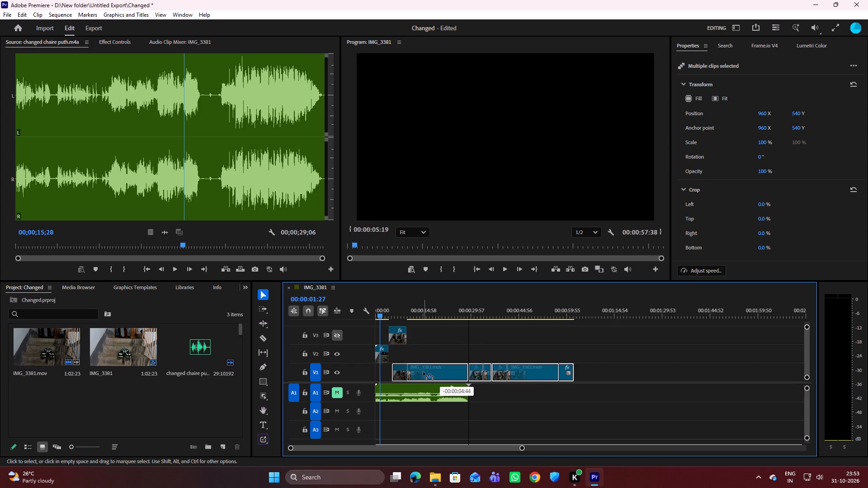
drag(423, 372, 421, 373)
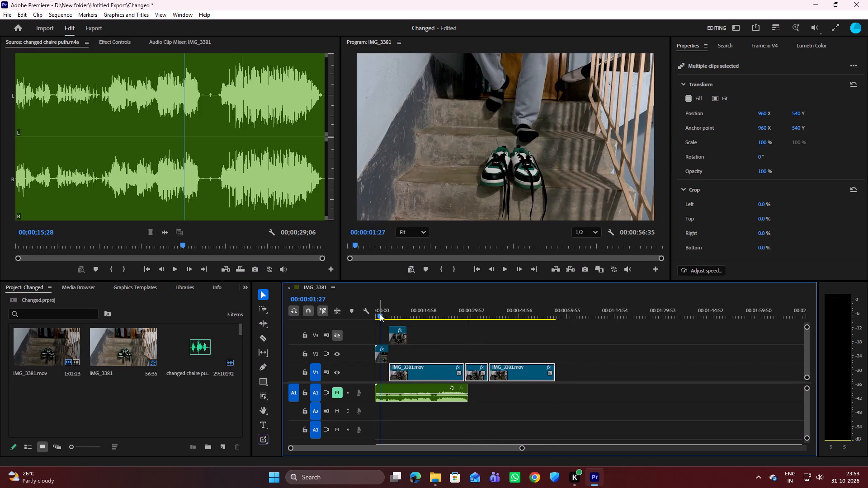
Play the sequence from the start and replay it, examining the cut from the V2 section to the first V1 section.
drag(380, 314, 374, 314)
key(space)
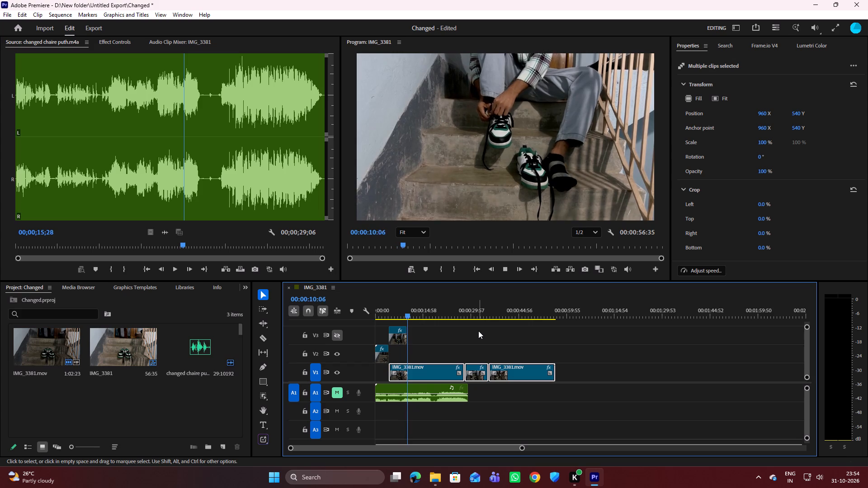
key(space)
drag(414, 314, 394, 318)
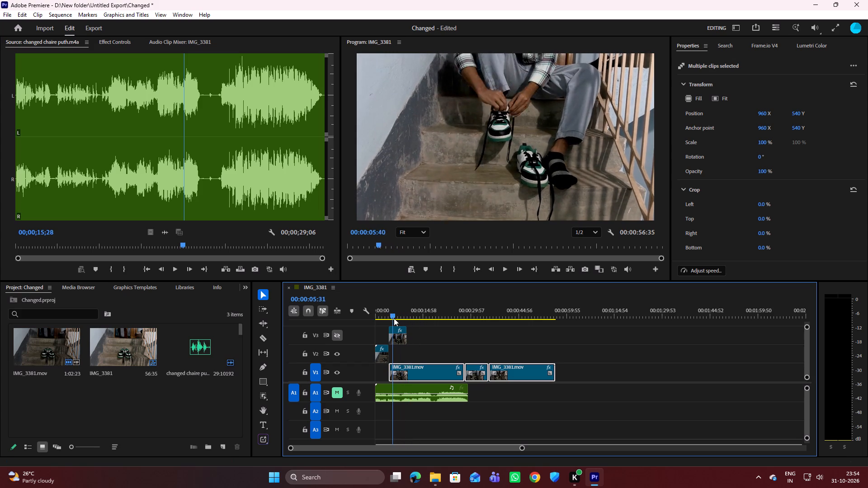
drag(394, 318, 378, 317)
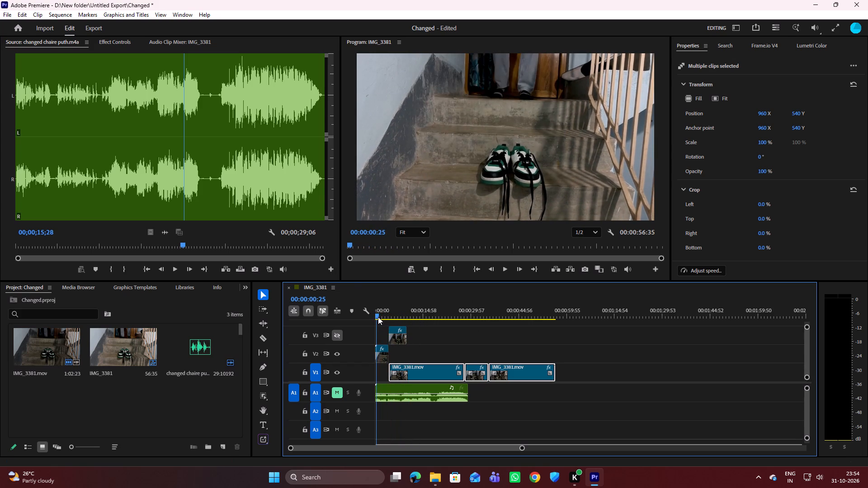
key(space)
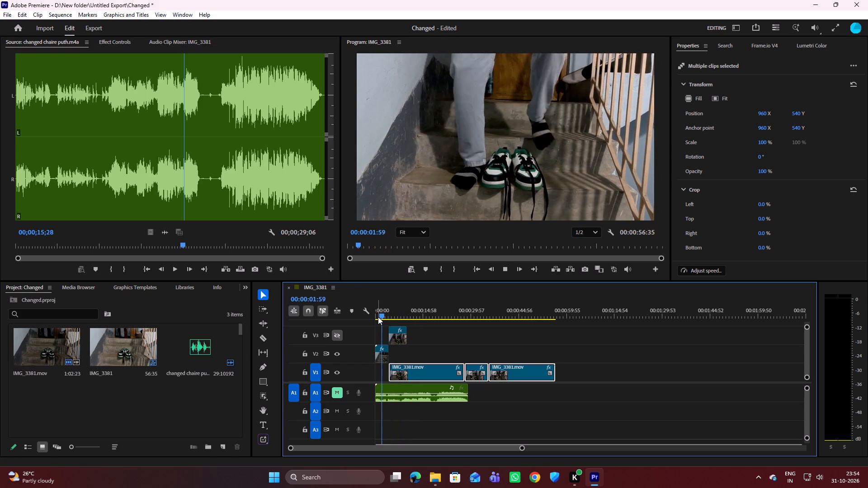
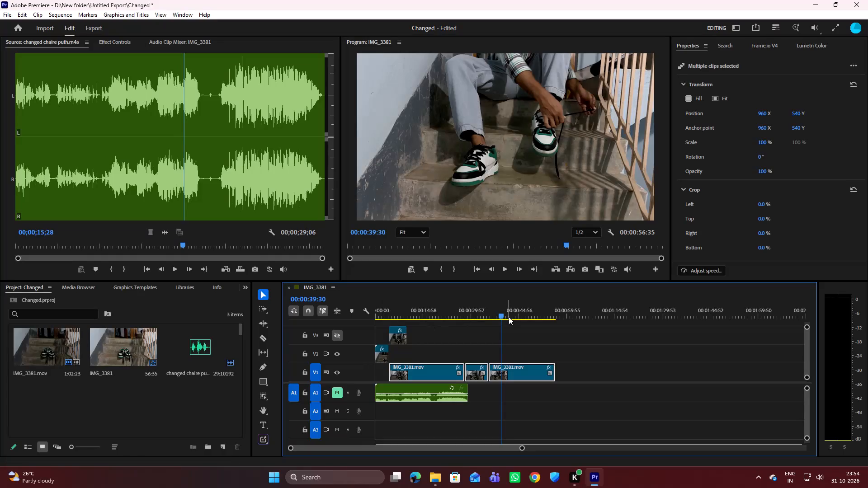
Review the short middle section on V1 from its first frames, and move it straight up to V3.
drag(500, 314, 465, 319)
key(space)
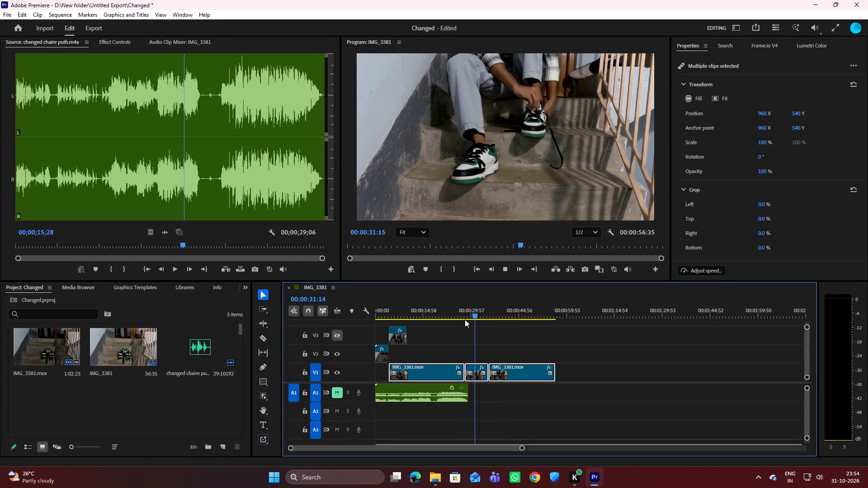
key(space)
click(476, 367)
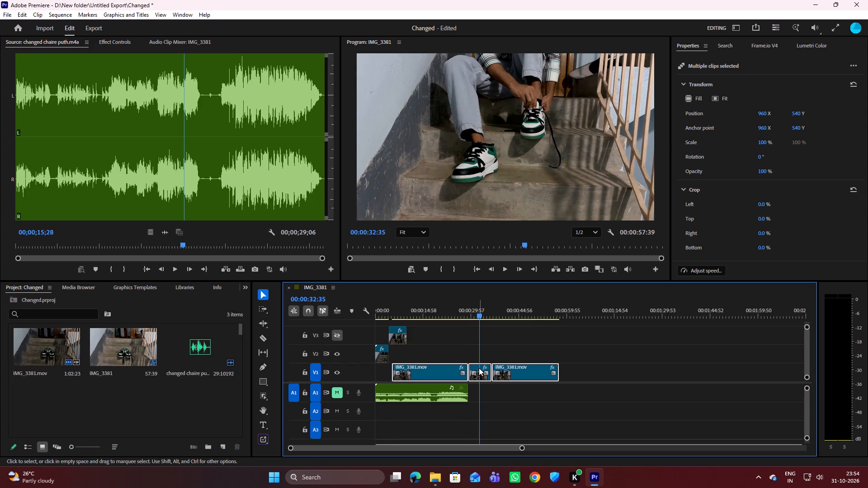
click(479, 368)
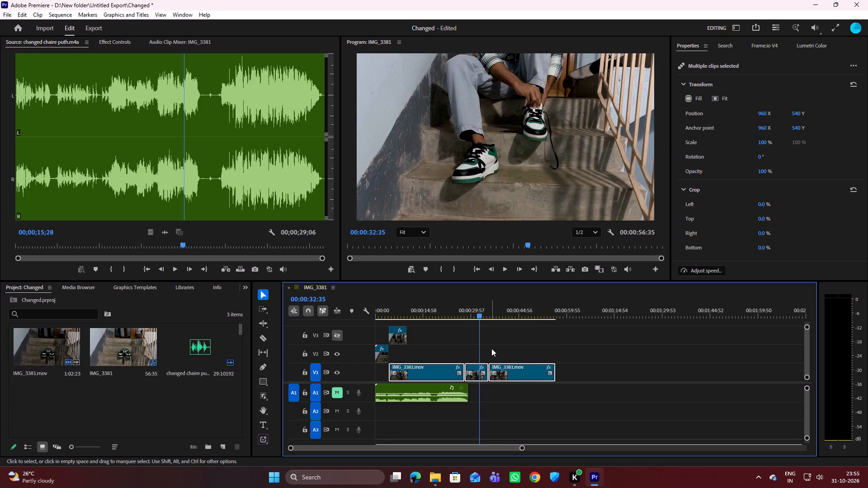
click(491, 347)
click(477, 365)
drag(477, 365, 477, 337)
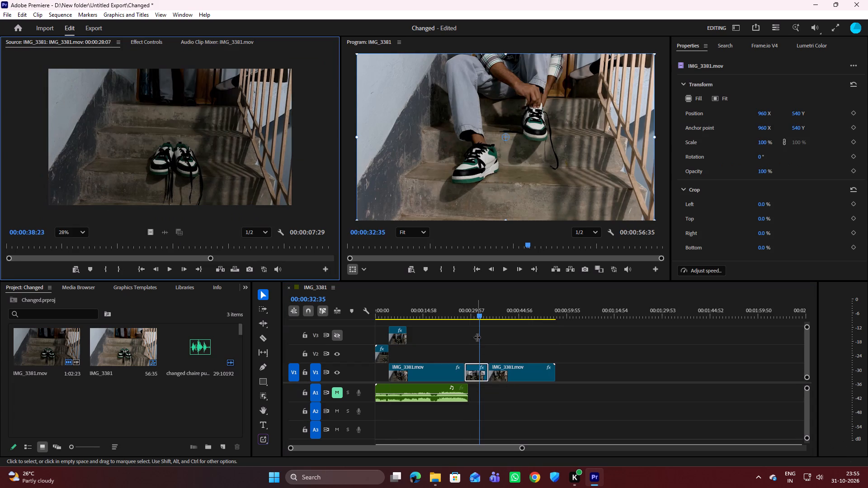
drag(477, 337, 477, 334)
drag(476, 367, 473, 330)
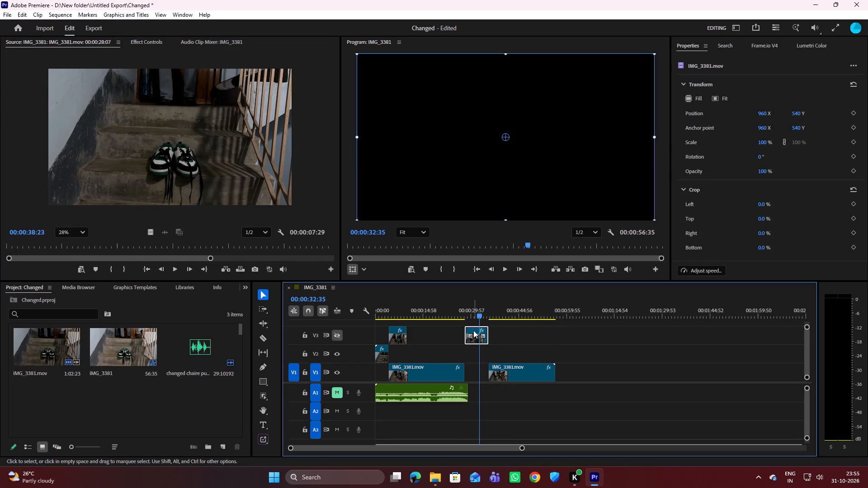
Shift the last V1 section earlier so it starts where the first V1 section ends, closing the gap.
drag(501, 367, 476, 368)
Play the tightened sequence from the start to examine the cuts.
drag(478, 315, 384, 329)
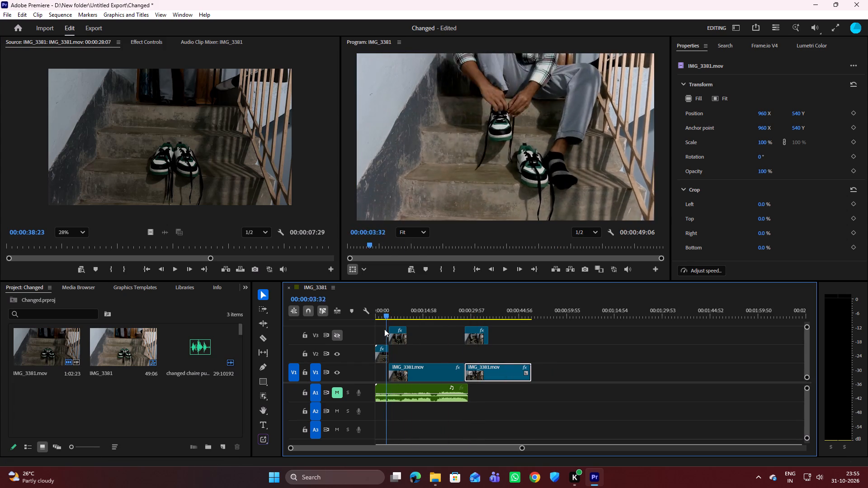
drag(384, 329, 373, 331)
key(space)
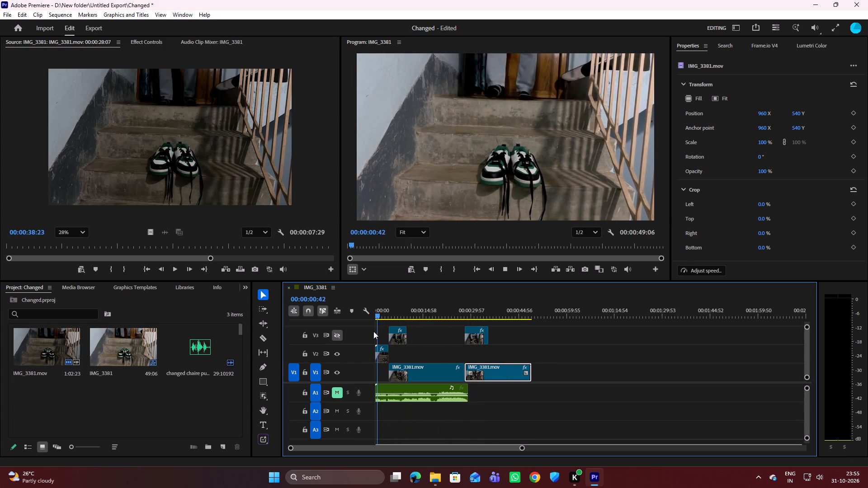
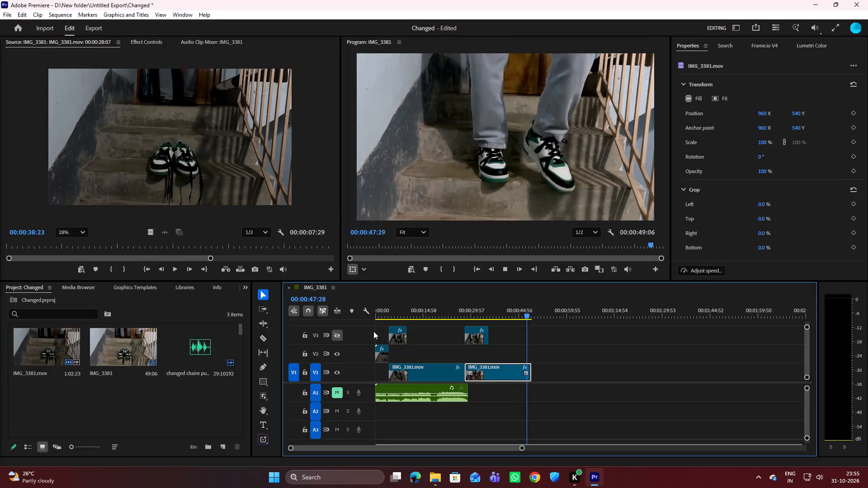
Move the short opening section from V2 straight down to V1, ahead of the other V1 sections.
key(space)
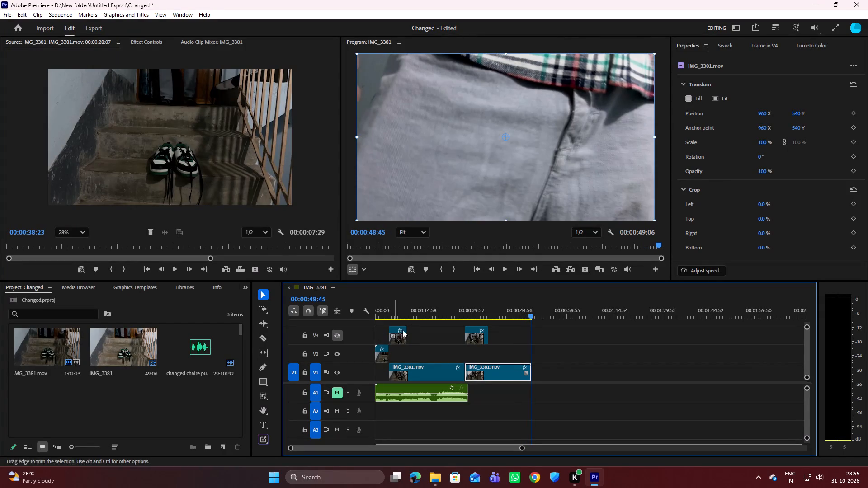
click(381, 353)
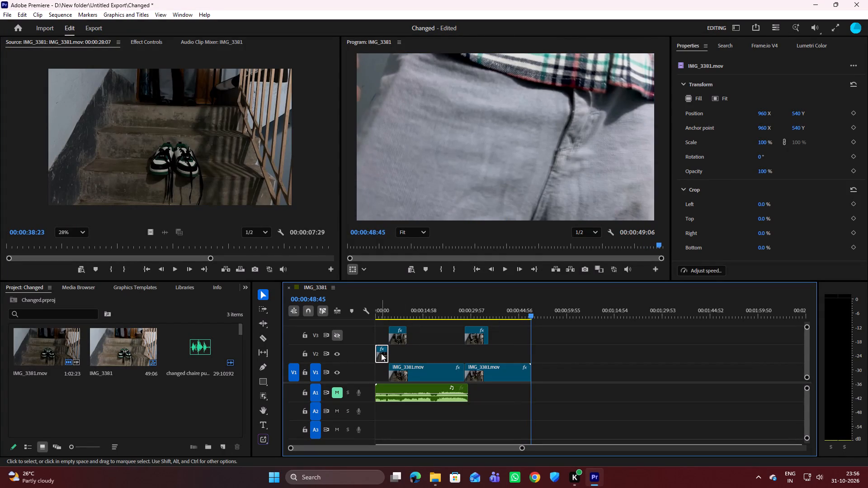
drag(381, 353, 383, 373)
drag(382, 356, 383, 369)
Play the start of the sequence and the join after the opening section to examine where it should be trimmed.
drag(531, 312, 513, 317)
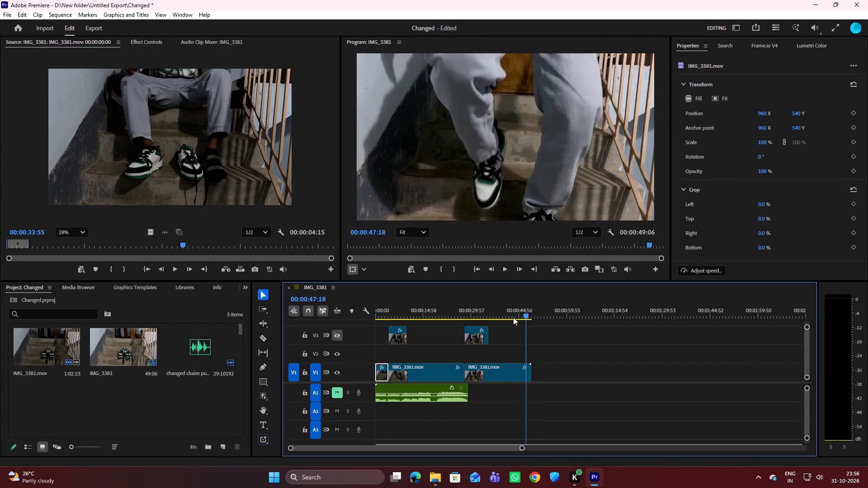
drag(513, 317, 390, 333)
key(space)
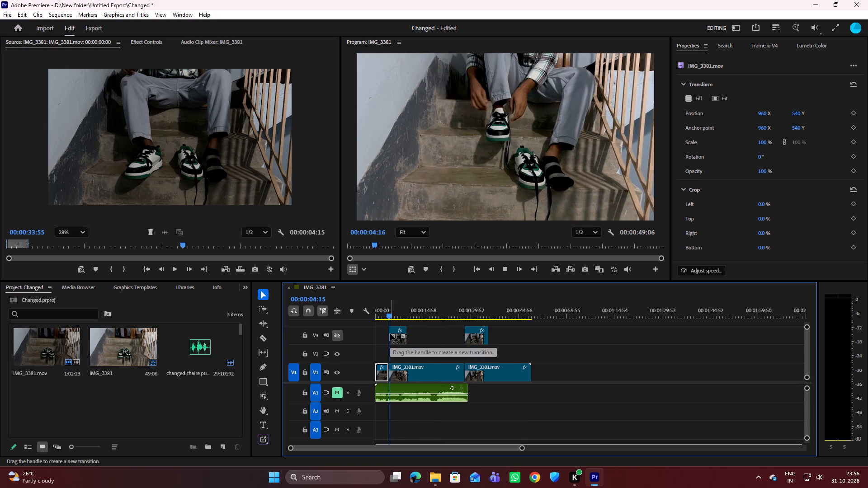
key(space)
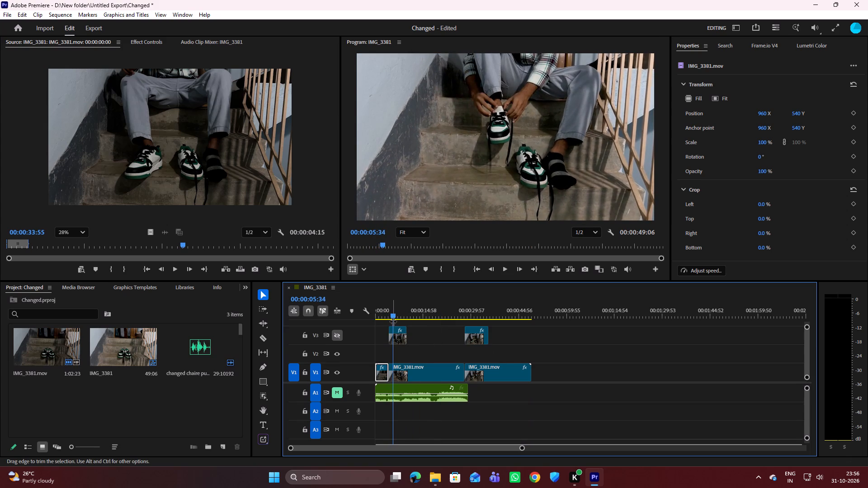
drag(393, 318, 374, 319)
key(space)
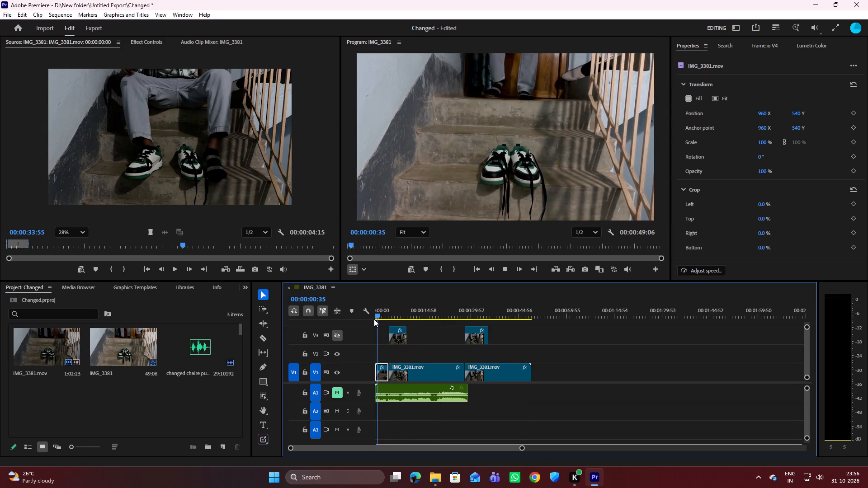
key(space)
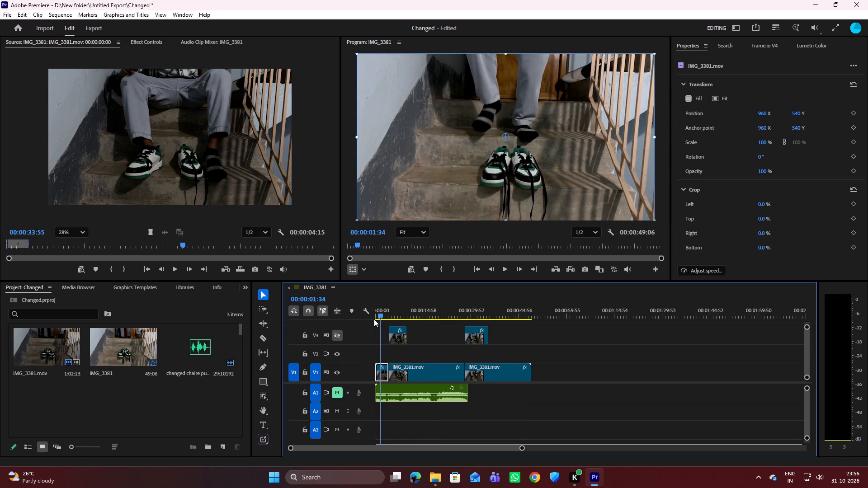
key(space)
key(space)
click(383, 314)
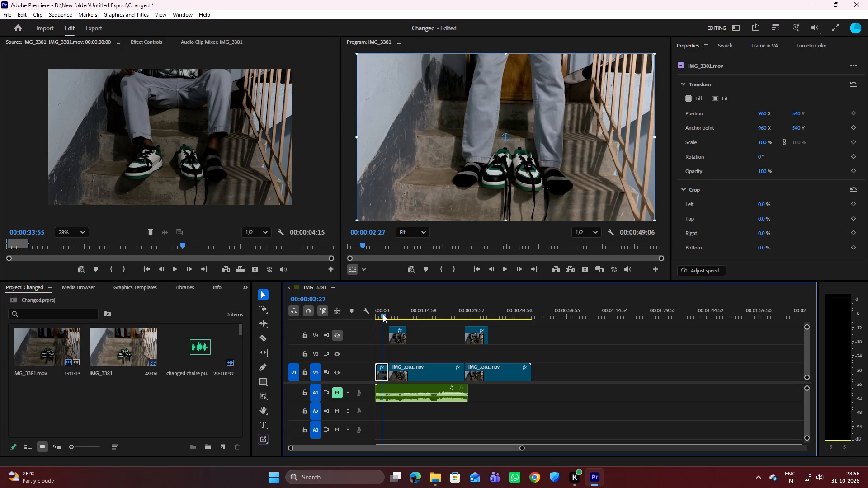
Split the opening V1 section at 00:00:00:52 and delete the piece before the cut.
drag(524, 447, 520, 447)
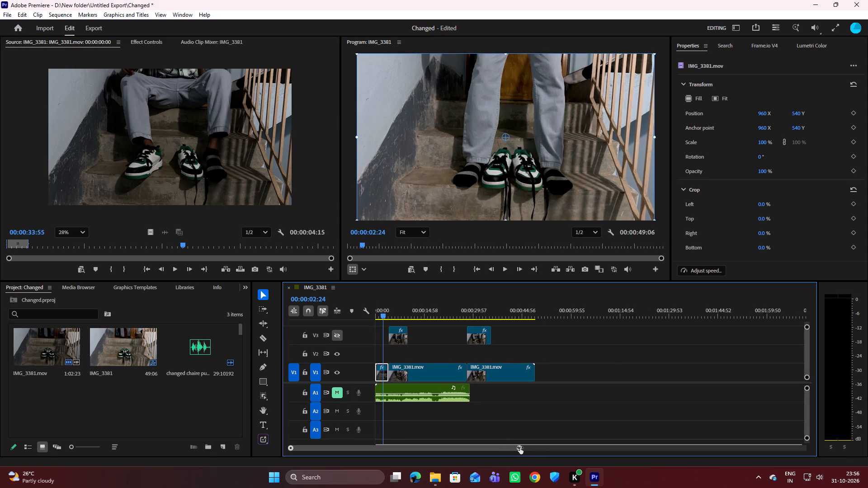
drag(520, 447, 433, 449)
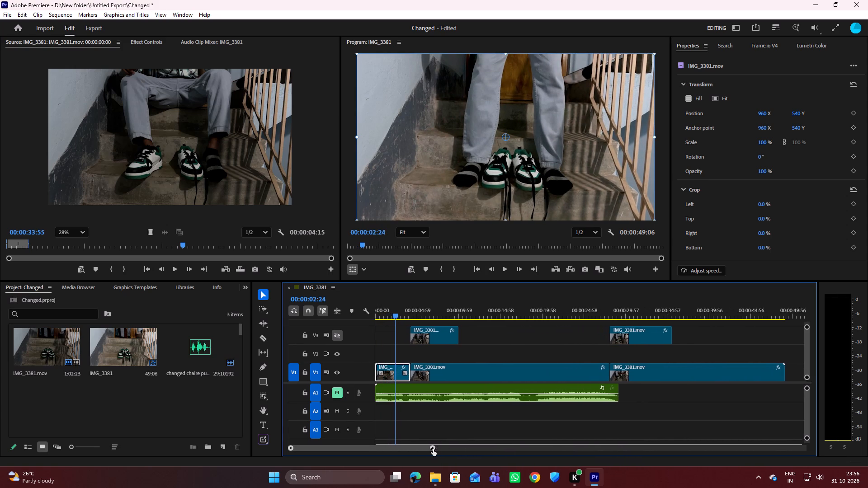
drag(433, 449, 430, 449)
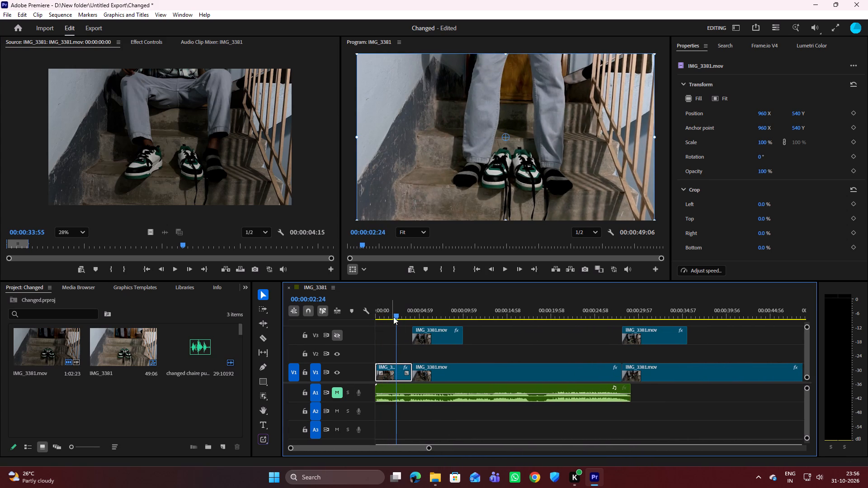
drag(397, 314, 376, 316)
key(space)
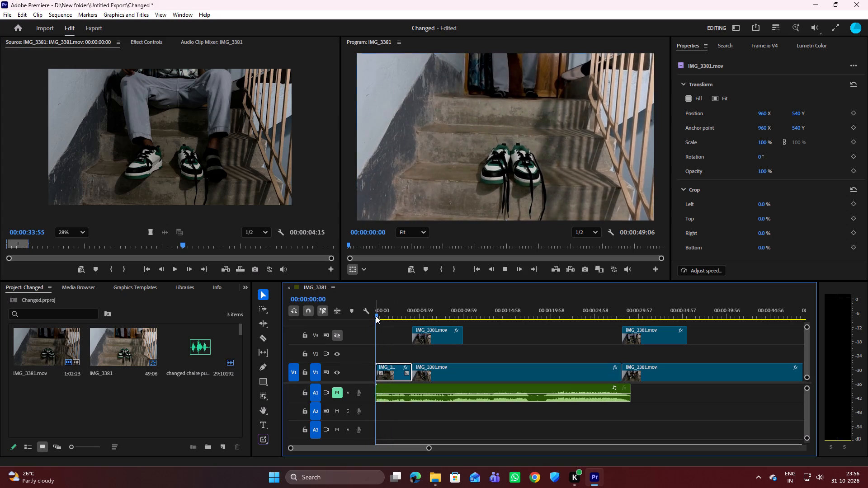
key(space)
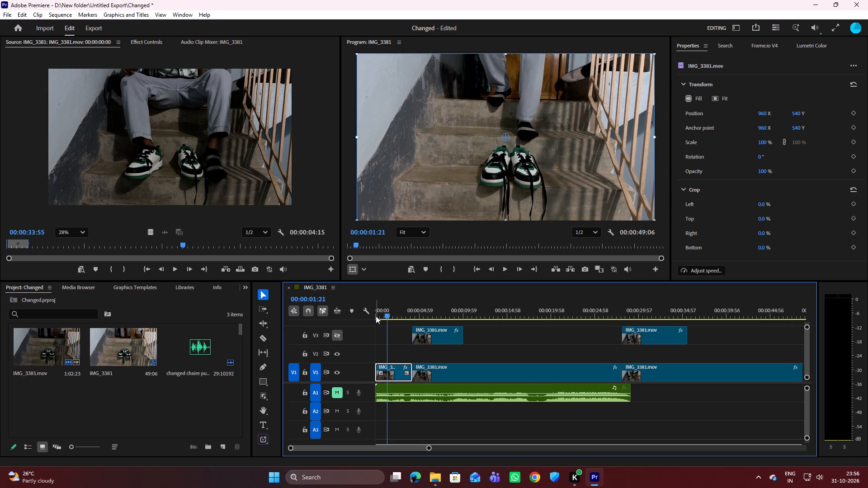
drag(386, 317, 382, 317)
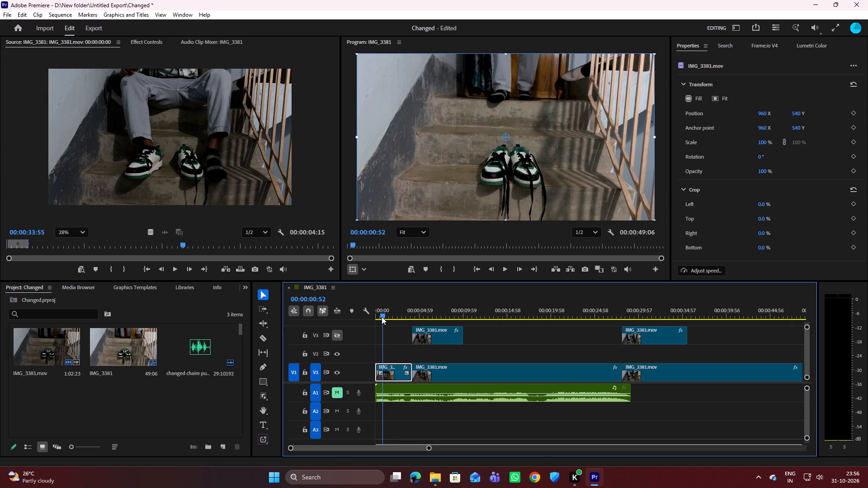
drag(382, 317, 381, 317)
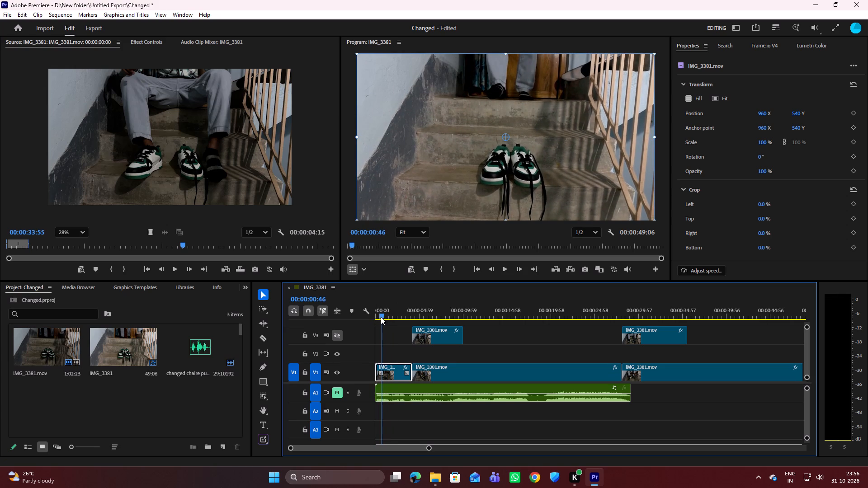
drag(381, 317, 382, 317)
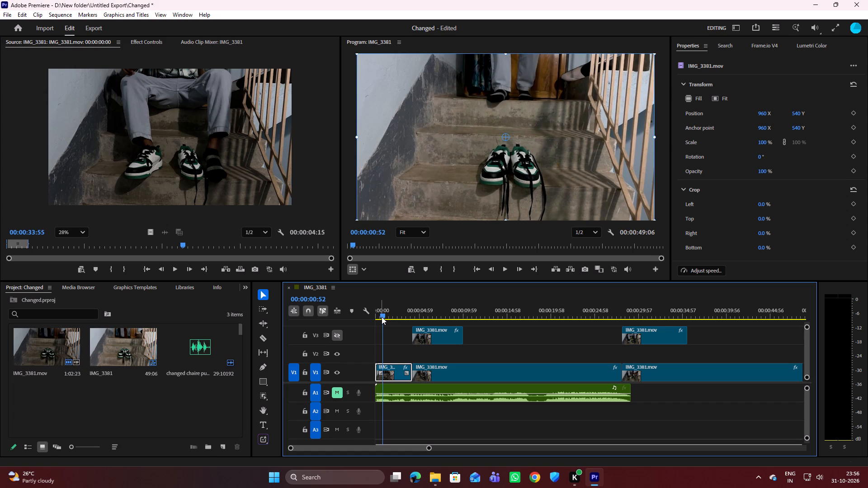
key(c)
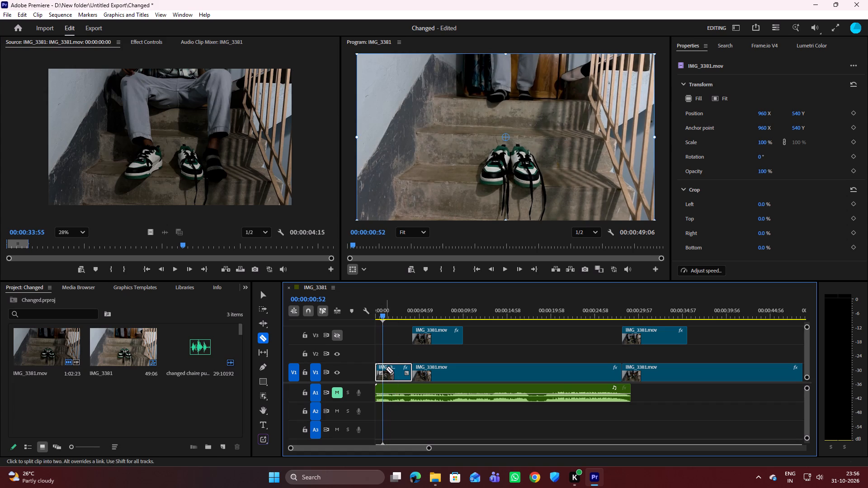
click(383, 370)
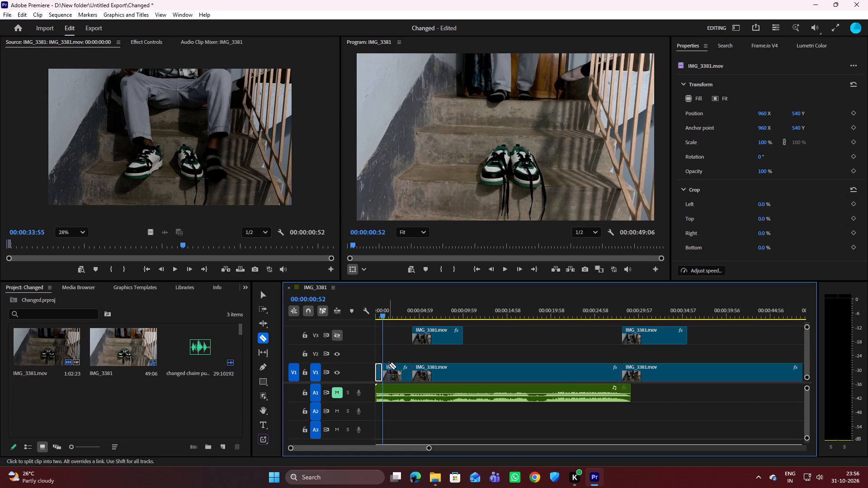
key(v)
click(378, 371)
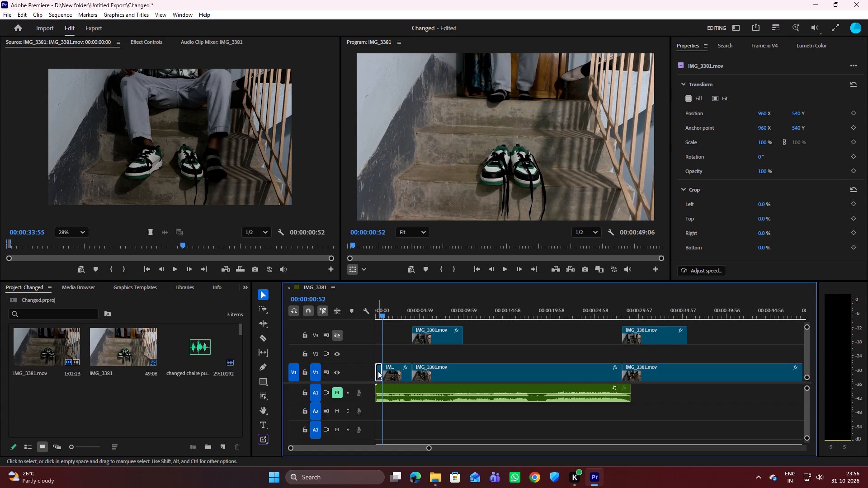
key(Delete)
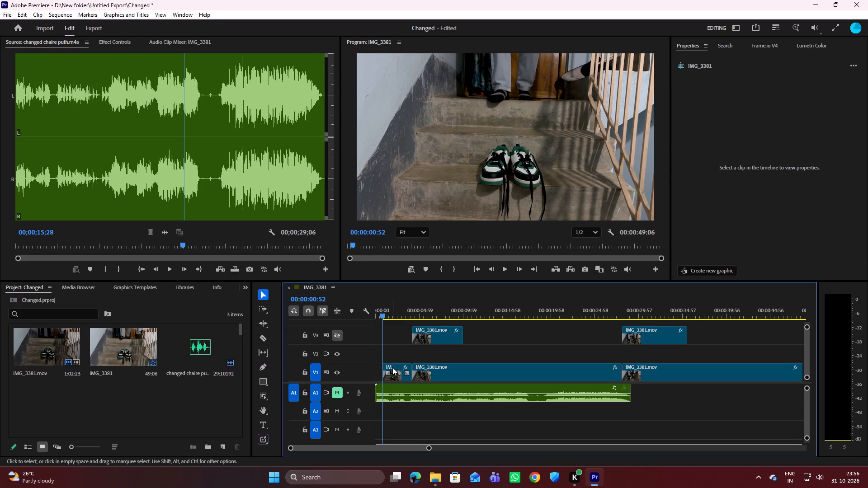
Play the trimmed opening section through to the following V1 section to examine the cut.
key(space)
key(space)
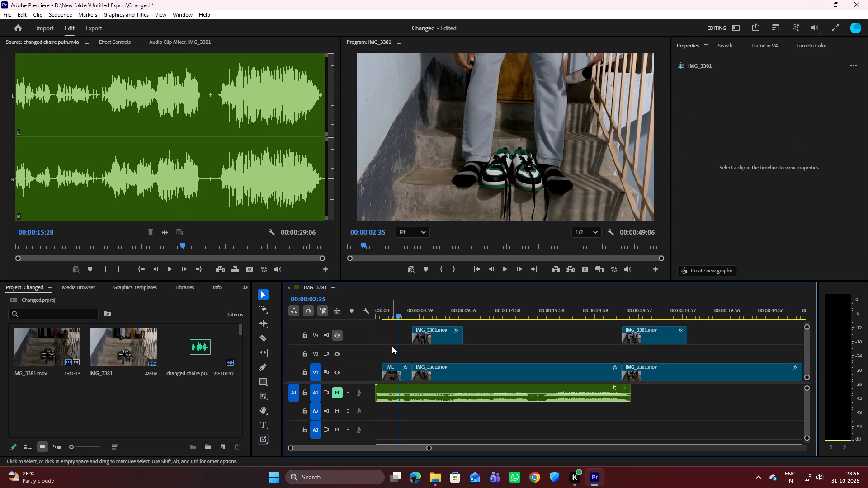
drag(396, 315, 382, 316)
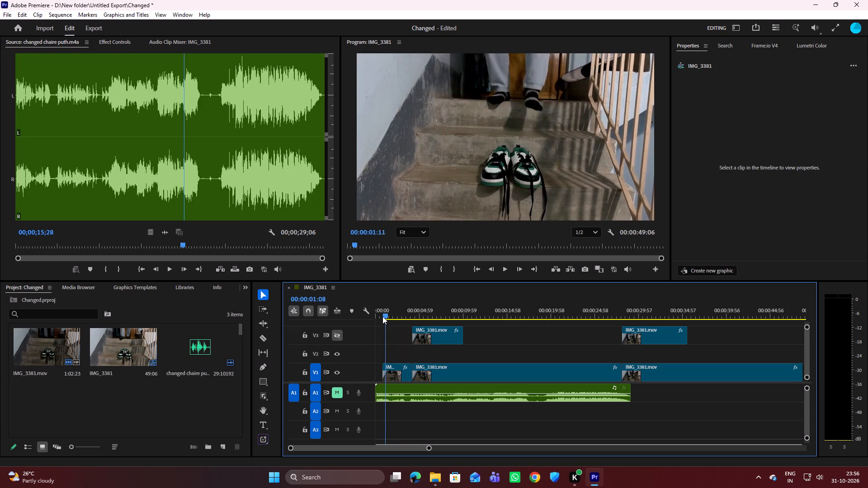
drag(382, 316, 379, 316)
key(space)
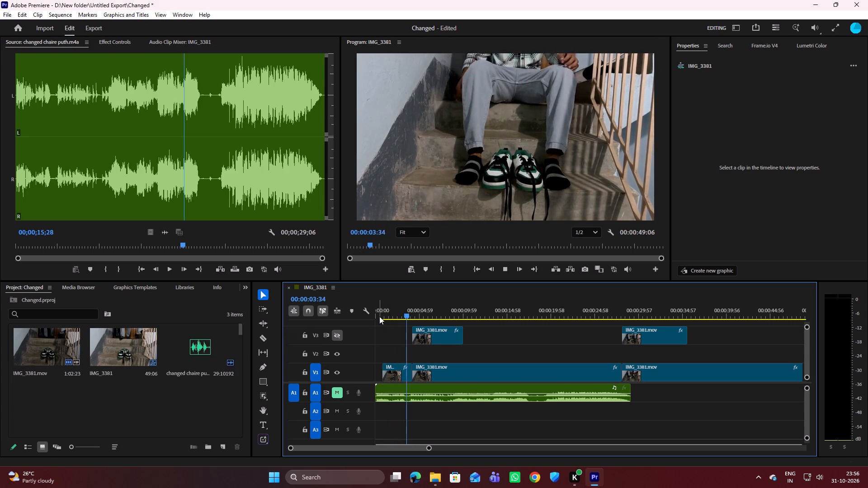
key(space)
key(space)
key(space)
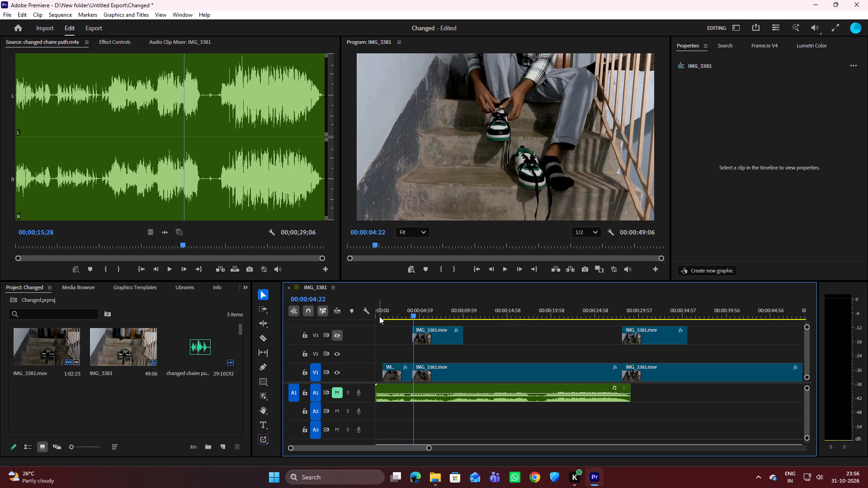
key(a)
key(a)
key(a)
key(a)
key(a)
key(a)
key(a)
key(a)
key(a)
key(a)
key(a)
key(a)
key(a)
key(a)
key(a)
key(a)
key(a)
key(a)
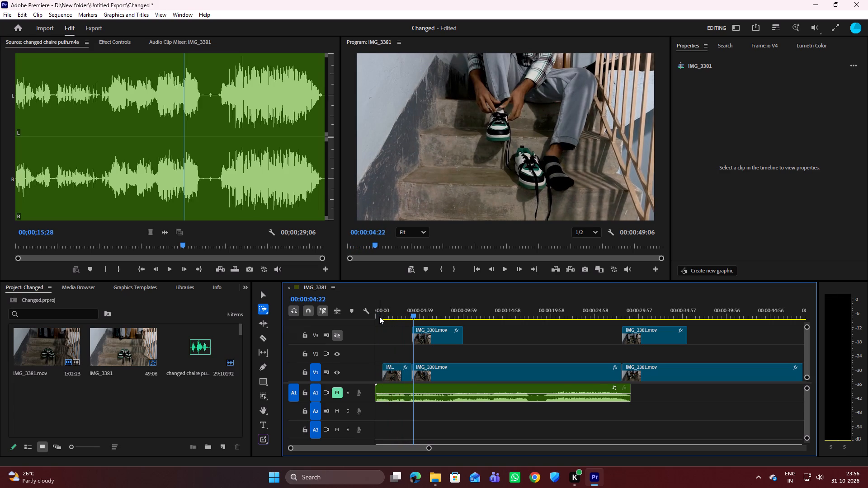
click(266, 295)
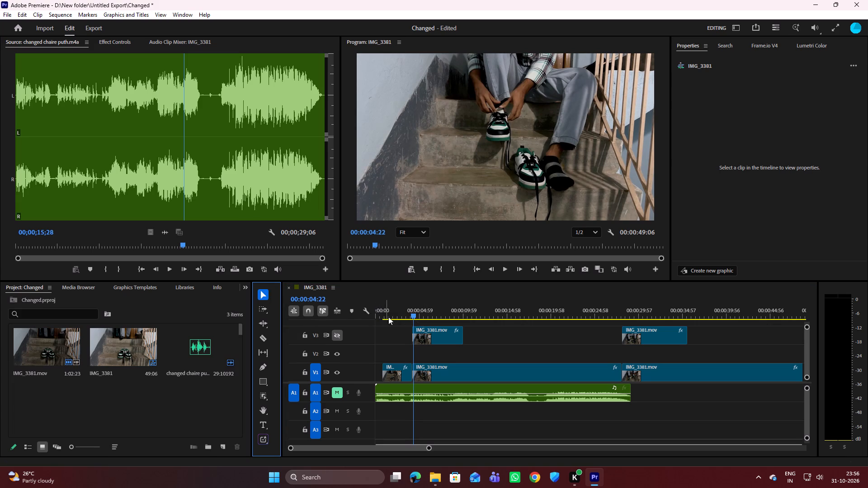
Step through the opening V1 section frame by frame up to 00:00:04:00 to examine the sitting-down action before the next cut.
drag(413, 313, 408, 314)
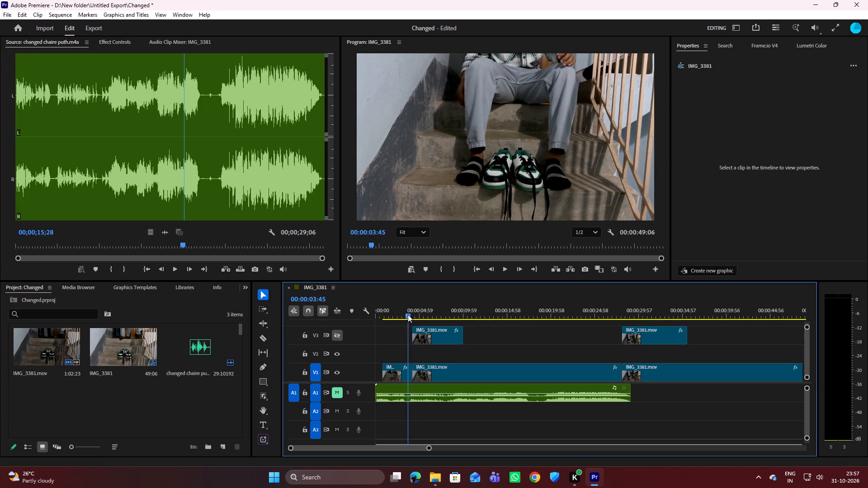
drag(408, 314, 382, 314)
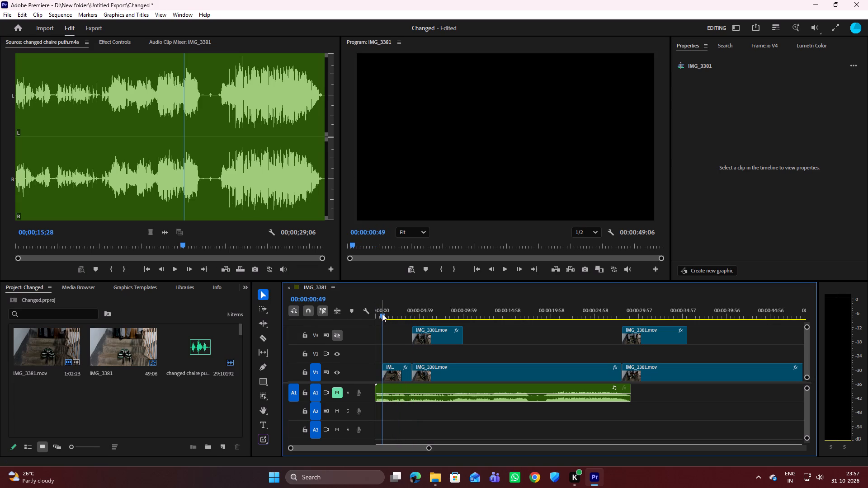
key(Right)
key(Right)
key(Right)
key(Right)
key(Right)
key(Right)
key(Right)
key(Right)
key(Right)
key(Right)
key(Right)
key(Right)
key(Right)
key(Right)
key(Right)
key(Right)
key(Right)
key(Right)
key(Right)
key(Right)
key(Right)
key(Right)
key(Right)
key(Right)
key(Right)
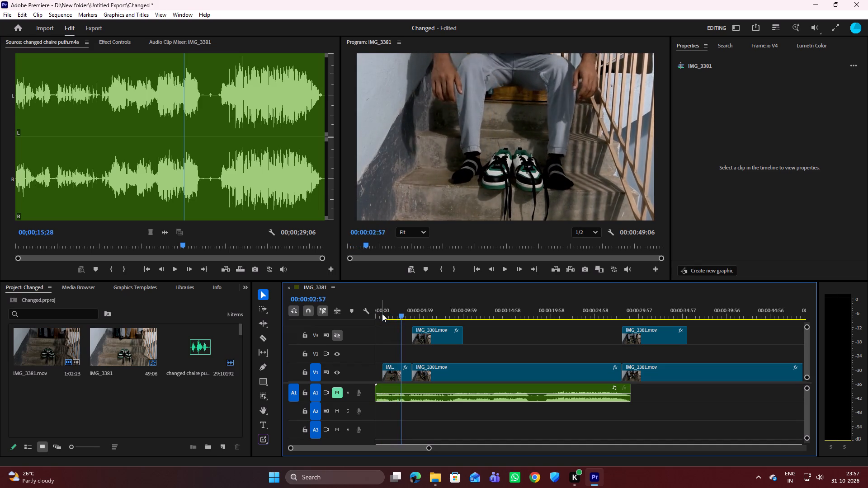
key(Right)
key(Right)
key(Right)
key(Right)
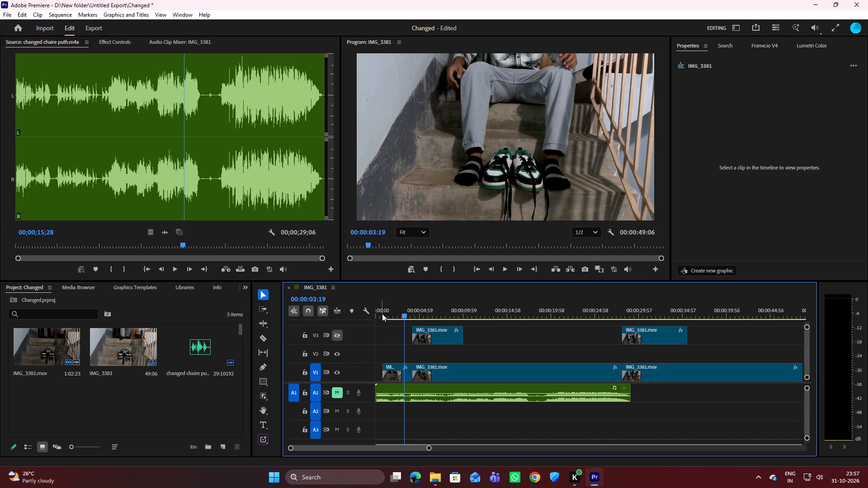
key(Right)
key(Right)
key(Right)
key(Right)
key(Right)
key(Right)
key(Right)
key(Right)
key(Right)
key(Right)
key(Right)
key(Right)
key(Right)
key(Right)
key(Right)
key(Right)
key(Right)
key(Right)
key(Right)
key(Right)
key(Right)
key(Right)
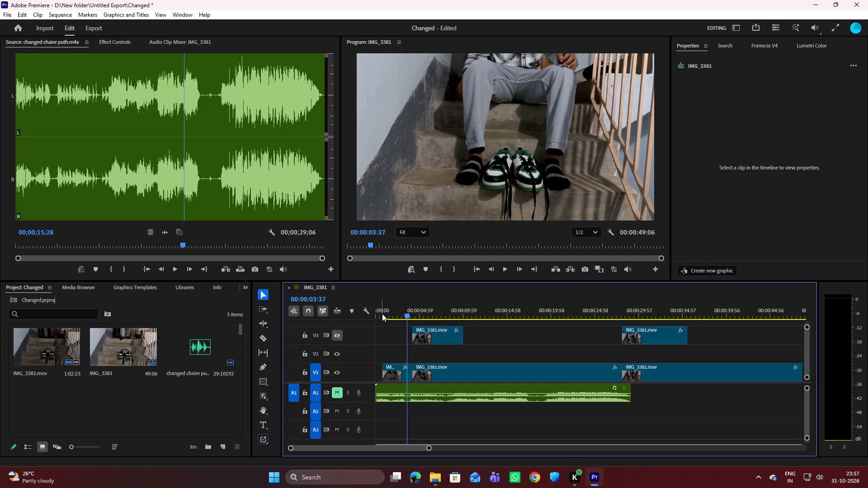
key(Right)
key(Right)
key(Right)
key(Right)
key(Right)
key(Right)
key(Right)
key(Right)
key(Right)
key(Right)
key(Right)
key(Right)
key(Right)
key(Right)
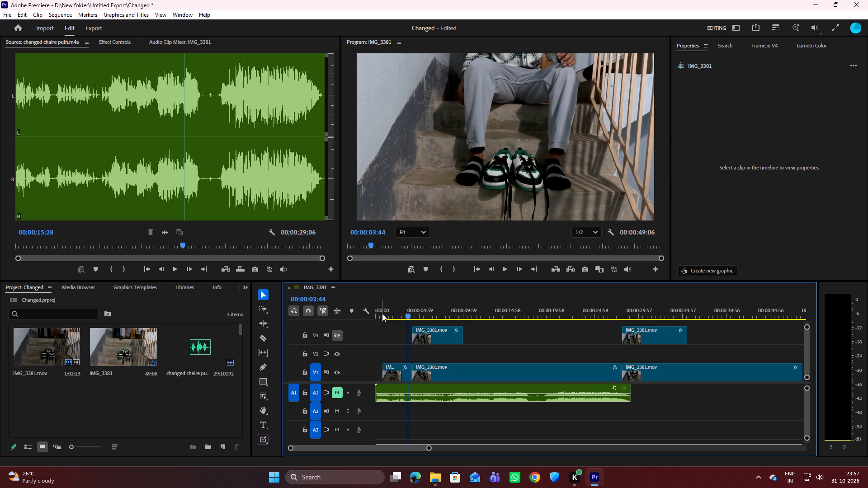
key(Right)
key(Right)
key(Right)
key(Right)
key(Right)
key(Right)
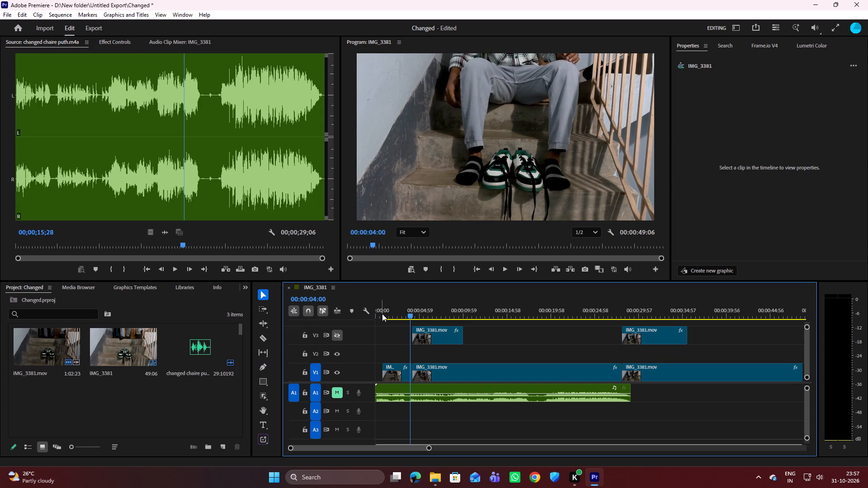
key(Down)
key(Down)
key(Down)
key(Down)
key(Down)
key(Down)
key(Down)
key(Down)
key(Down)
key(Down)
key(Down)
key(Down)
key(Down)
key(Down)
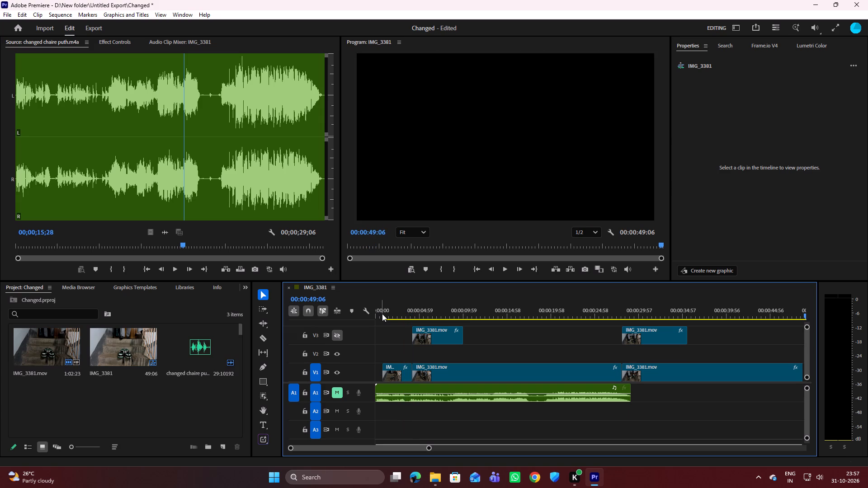
Scrub and step through the opening V1 section up to 00:00:03:19 to examine the walking and sitting-down action.
key(Left)
key(Right)
key(Up)
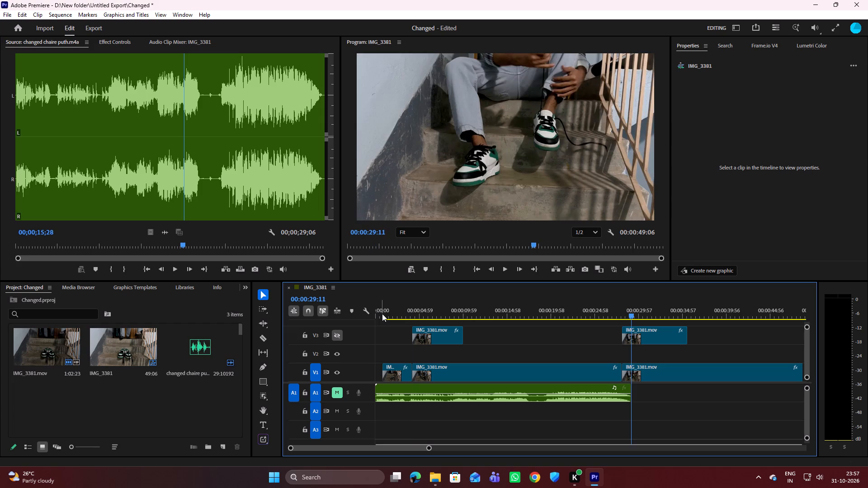
key(Up)
key(Up)
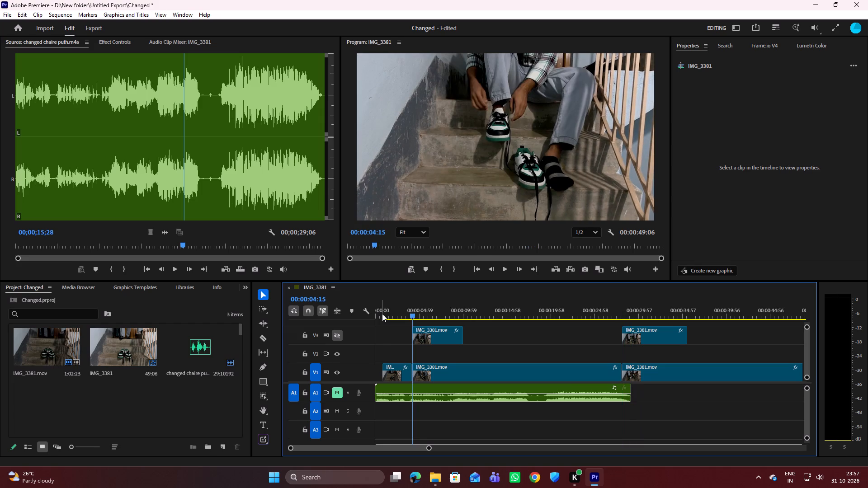
key(Up)
key(Right)
key(Right)
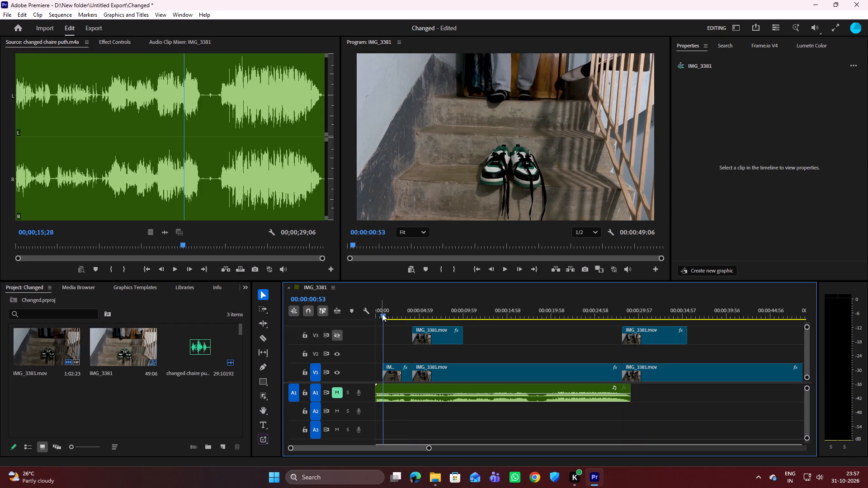
key(Right)
key(Right)
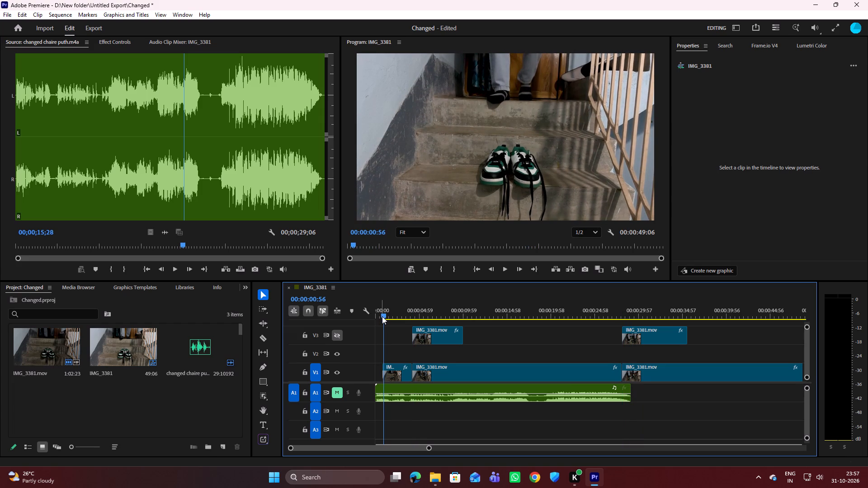
drag(382, 317, 388, 317)
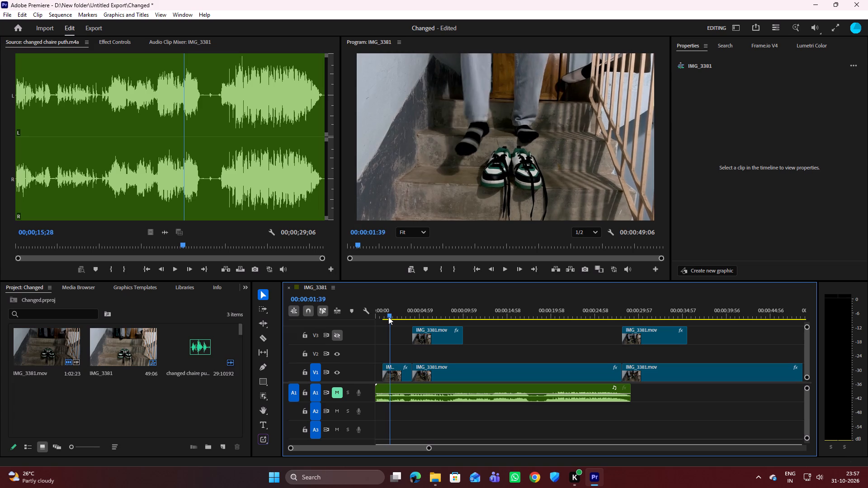
drag(388, 317, 392, 317)
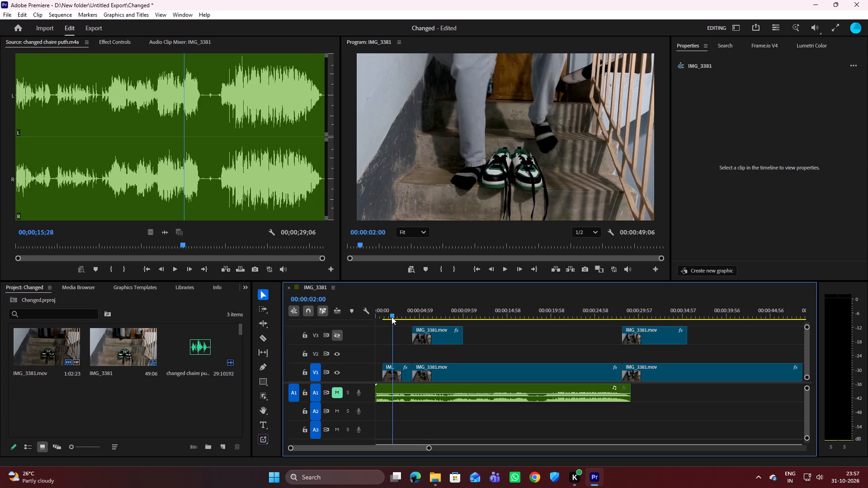
drag(392, 317, 394, 317)
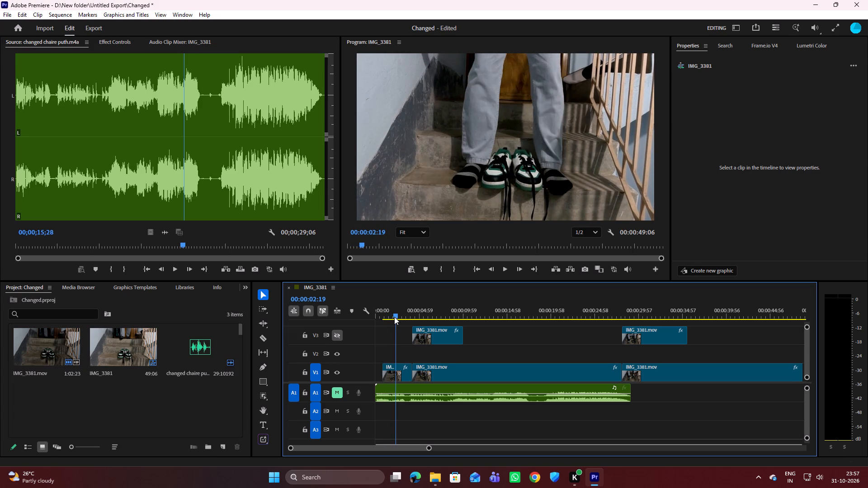
drag(394, 317, 396, 317)
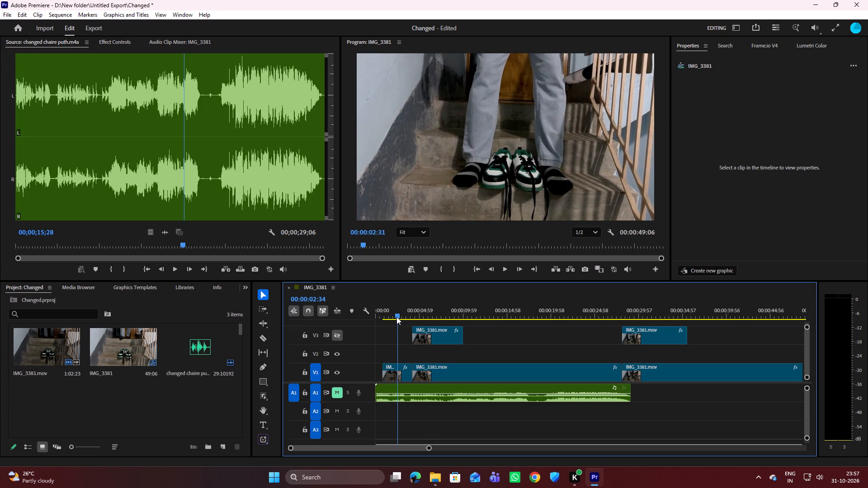
drag(396, 317, 398, 316)
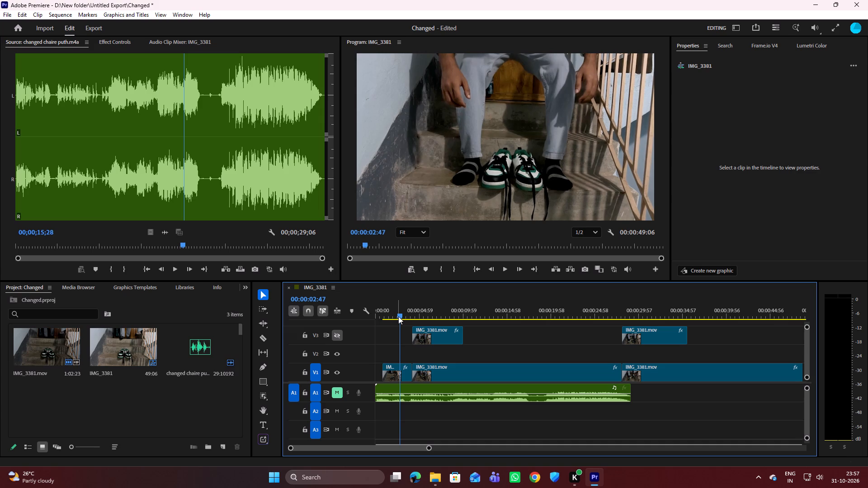
key(Right)
key(Right)
key(Right)
key(Right)
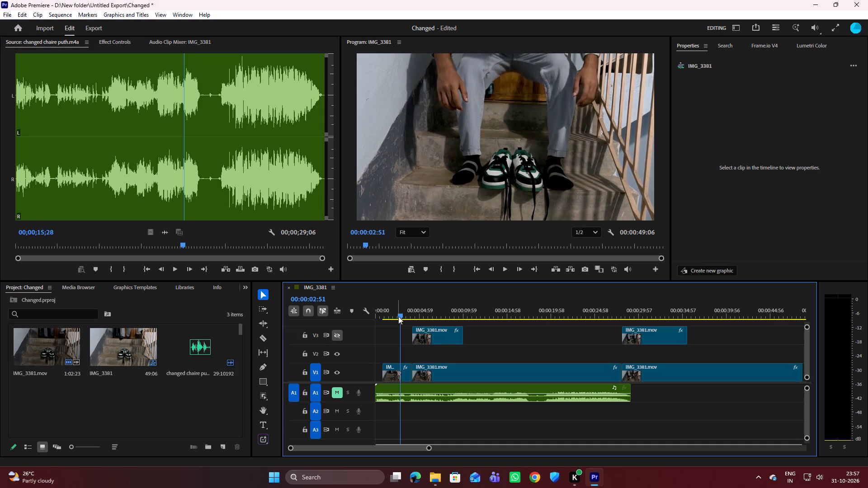
key(Right)
key(Right)
key(Right)
key(Right)
key(Right)
key(Right)
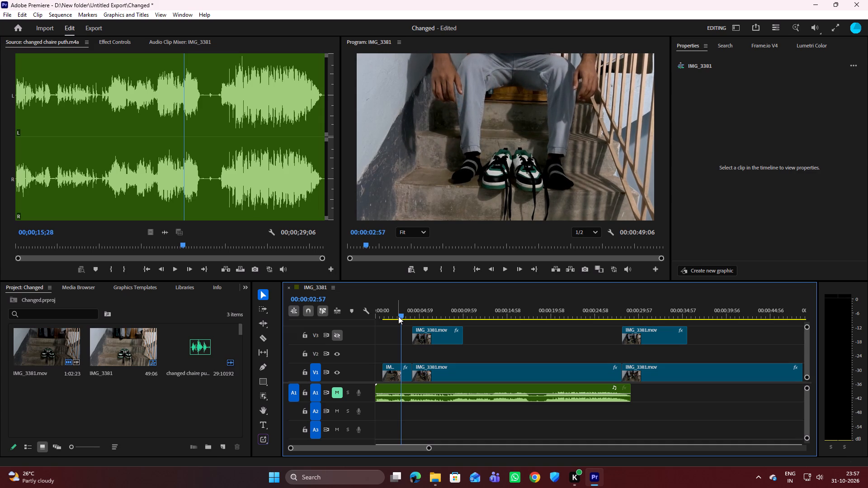
key(Right)
key(Right)
key(Right)
key(Right)
key(Right)
key(Right)
key(Right)
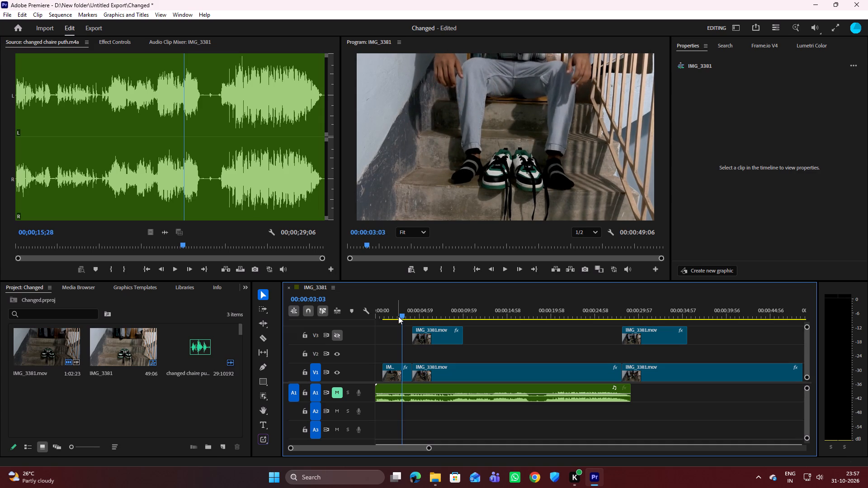
key(Right)
key(Right)
key(Right)
key(Right)
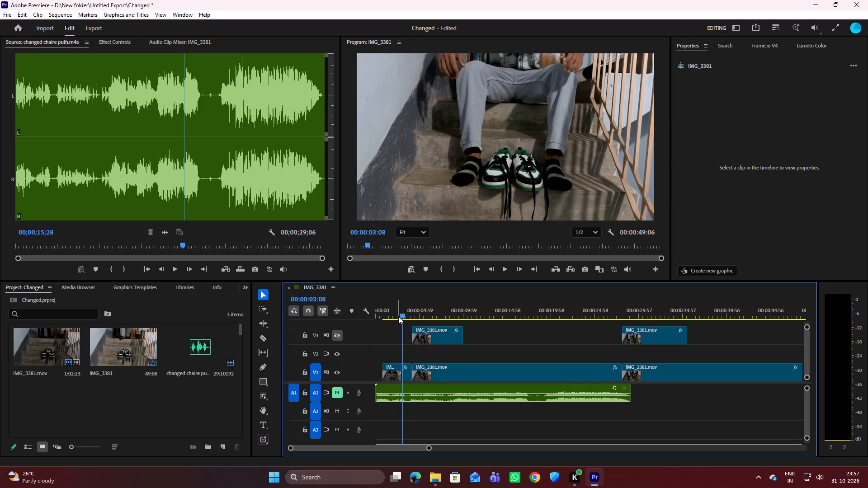
key(Right)
key(Right)
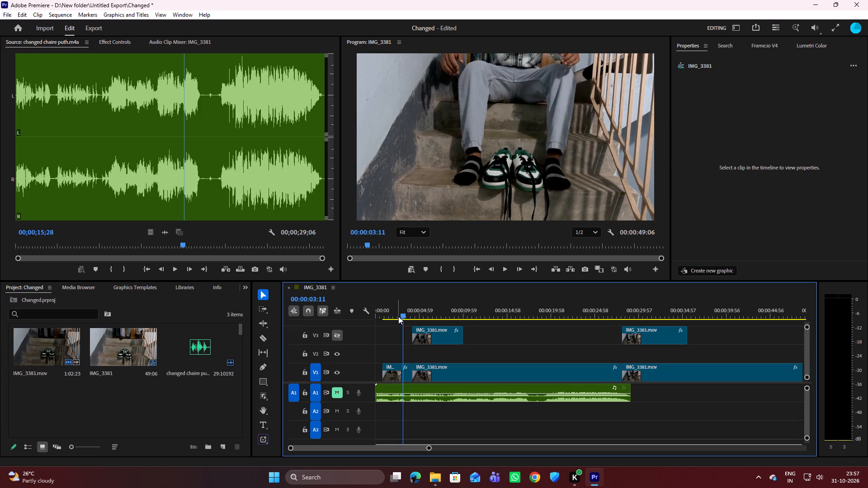
key(Right)
key(Right)
key(Right)
key(Right)
key(Right)
key(Right)
key(Right)
key(Right)
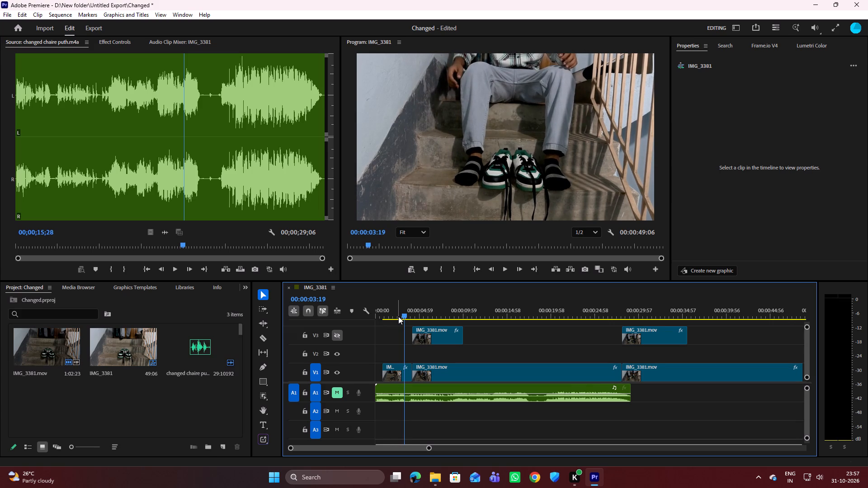
Step back and forth through the end of the opening V1 section to examine which frame after the sitting-down action suits a cut.
key(Down)
key(Down)
key(Left)
key(Up)
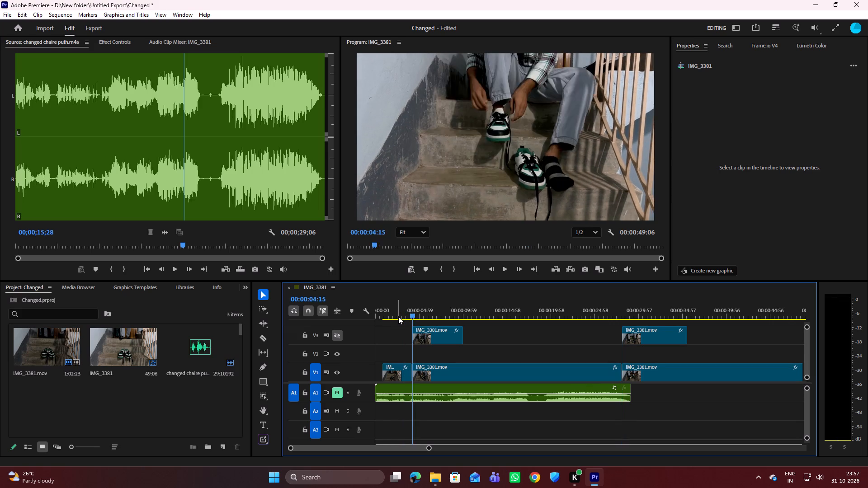
key(Up)
key(Right)
key(Right)
key(Right)
key(Right)
key(Right)
key(Right)
key(Right)
key(Right)
key(Right)
key(Right)
key(Right)
key(Right)
key(Right)
key(Right)
key(Right)
key(Right)
key(Right)
key(Right)
key(Right)
key(Right)
key(Right)
key(Right)
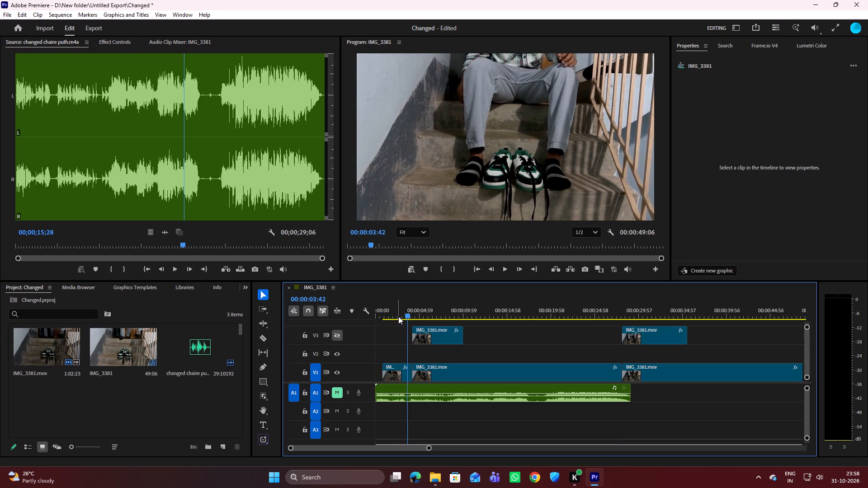
key(Left)
key(Left)
key(Left)
key(Left)
key(Left)
key(Left)
key(Left)
key(Left)
key(Left)
key(Left)
key(Left)
key(Left)
key(Left)
key(Left)
key(Left)
key(Left)
key(Left)
key(Left)
key(Left)
key(Left)
key(Left)
key(Left)
key(Left)
key(Left)
key(Left)
key(Left)
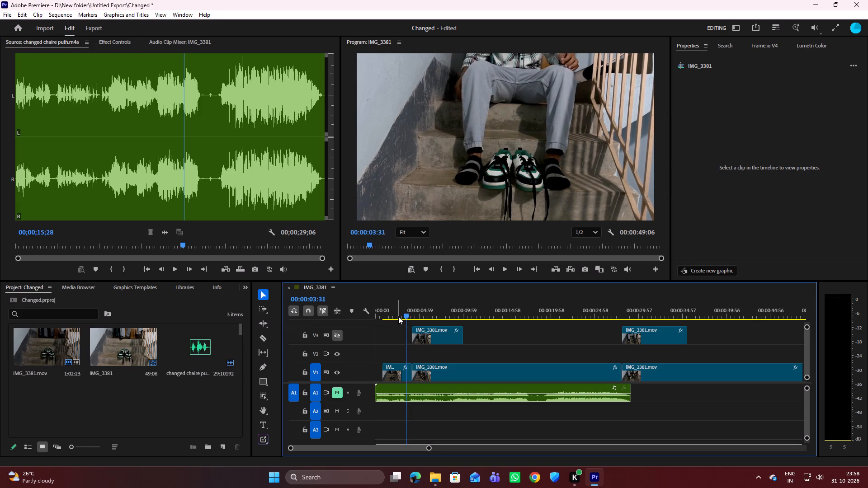
key(Left)
key(Left)
key(Right)
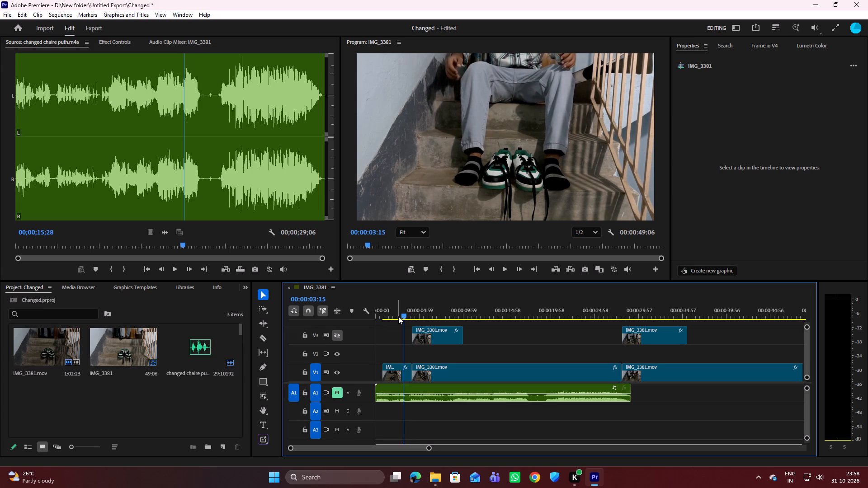
key(Right)
key(Right)
key(Right)
key(Right)
key(Right)
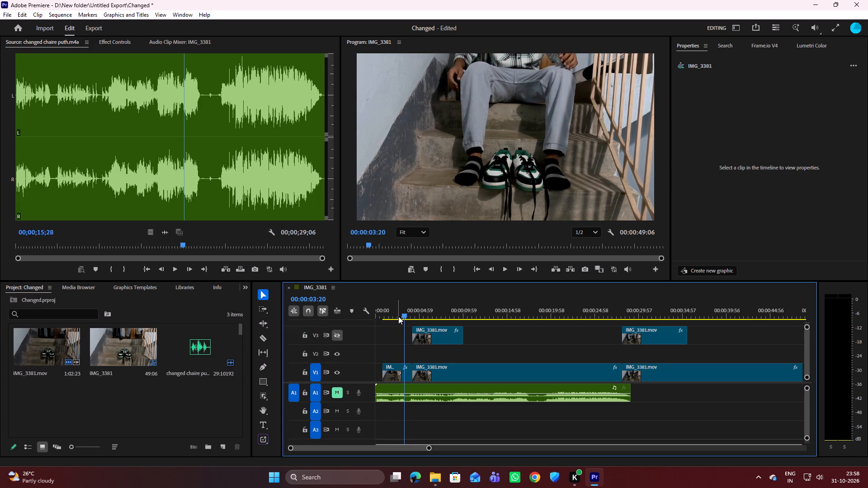
key(Left)
key(Left)
key(Left)
key(Left)
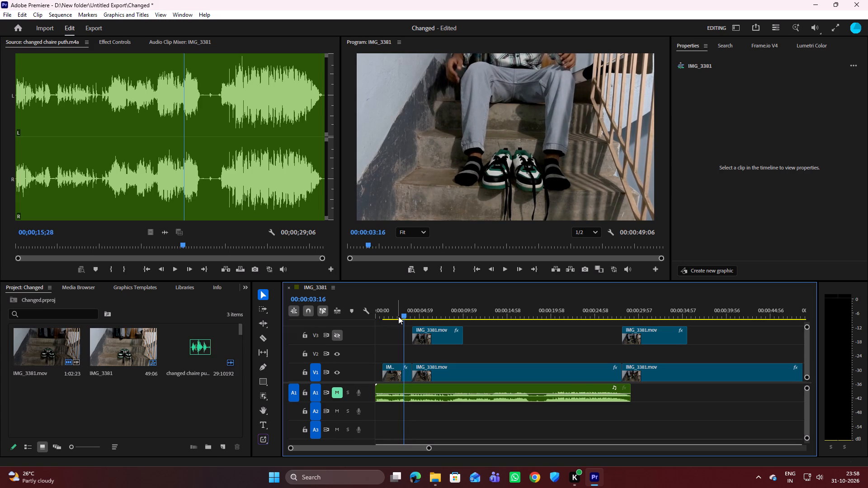
Split the opening V1 section at 00:00:03:16 and move the short piece after the cut up to V3.
key(c)
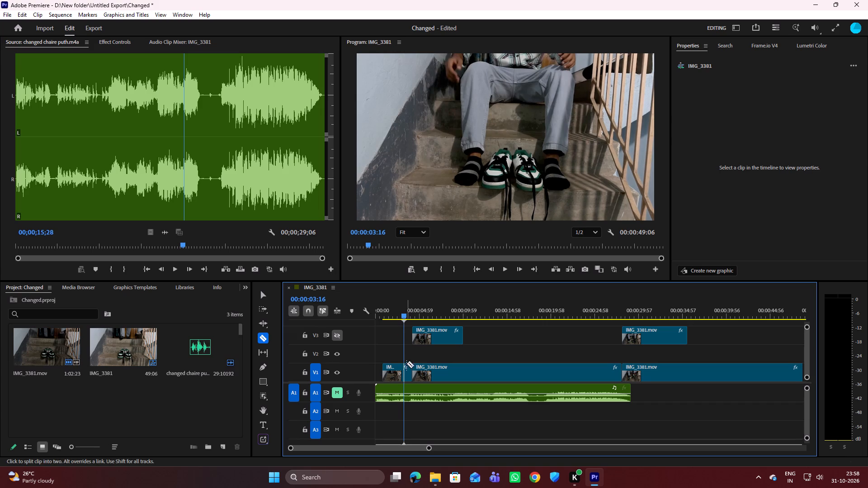
click(404, 368)
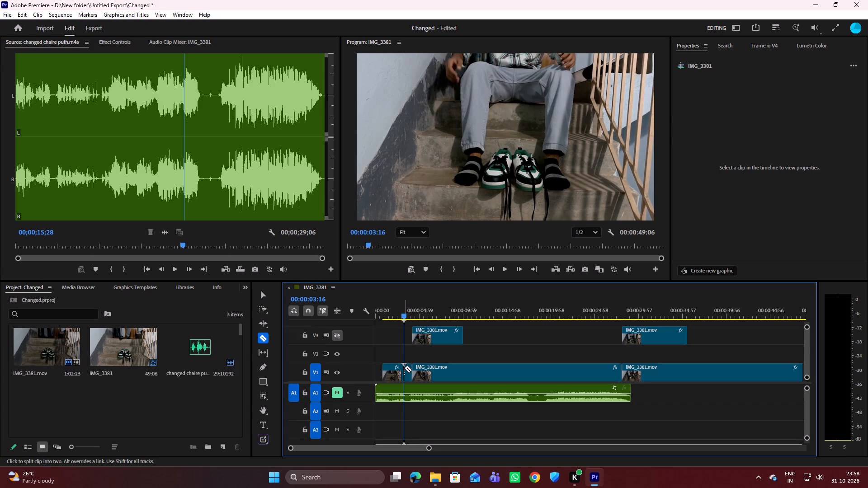
key(v)
click(408, 370)
drag(408, 370, 408, 364)
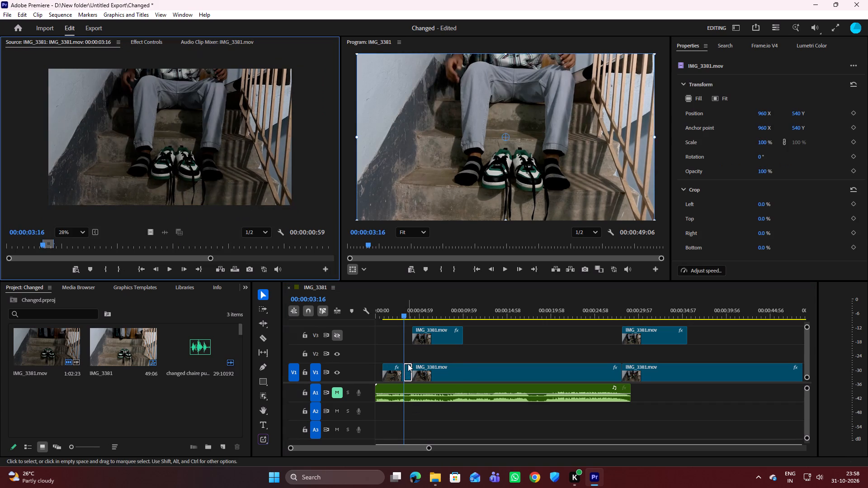
drag(408, 364, 408, 333)
drag(406, 368, 406, 336)
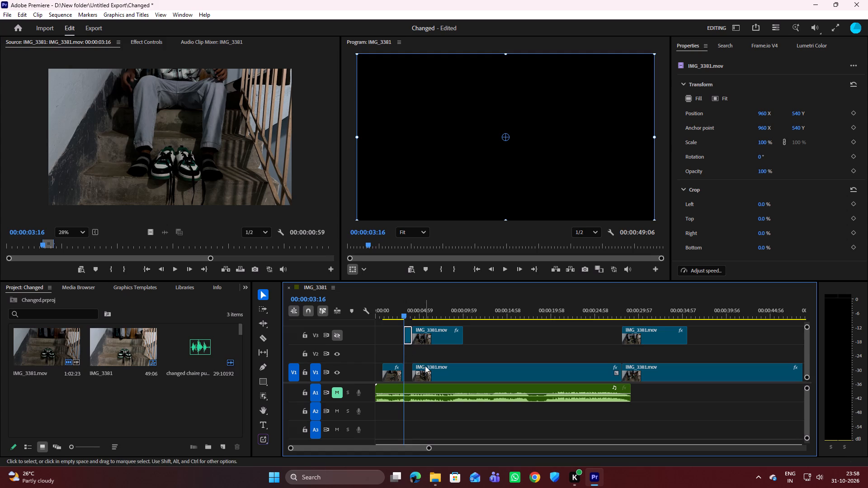
Move the long shoe-lacing section on V1 back against the end of the opening section at 00:00:03:16 to close the gap.
drag(405, 314, 397, 316)
drag(434, 369, 425, 369)
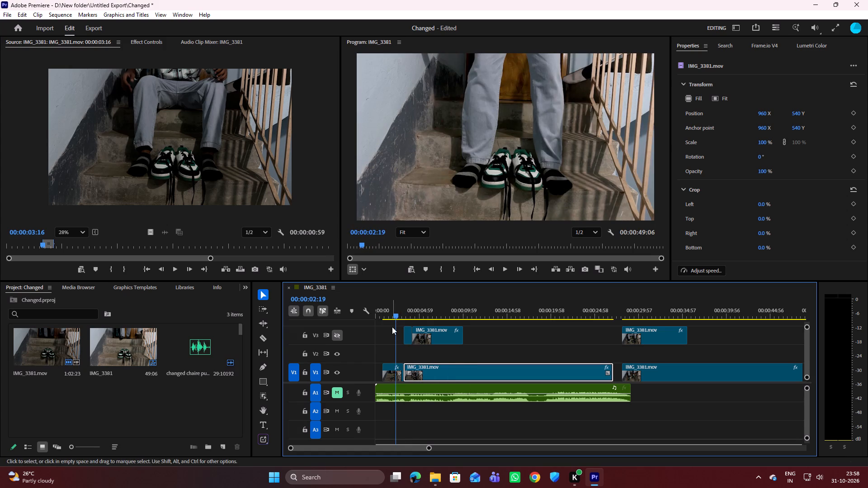
Play the opening section across the new join and replay parts of the shoe-lacing section to examine the cut and pacing.
drag(397, 317, 382, 322)
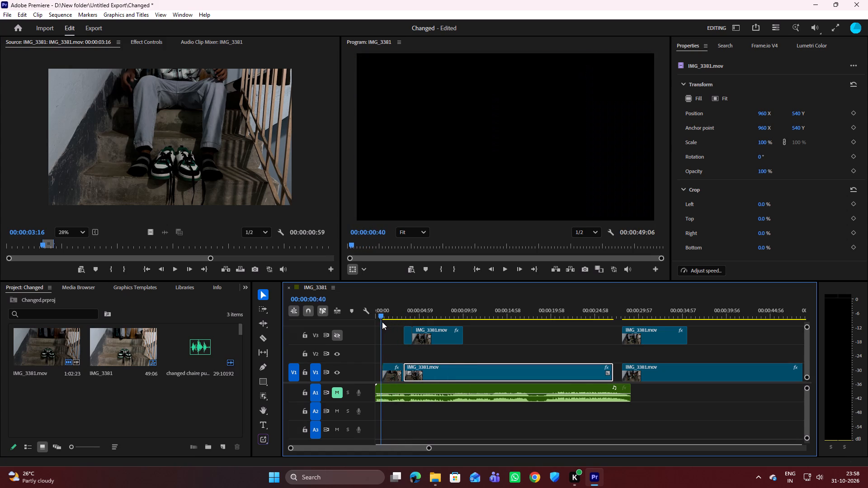
drag(382, 322, 381, 322)
key(space)
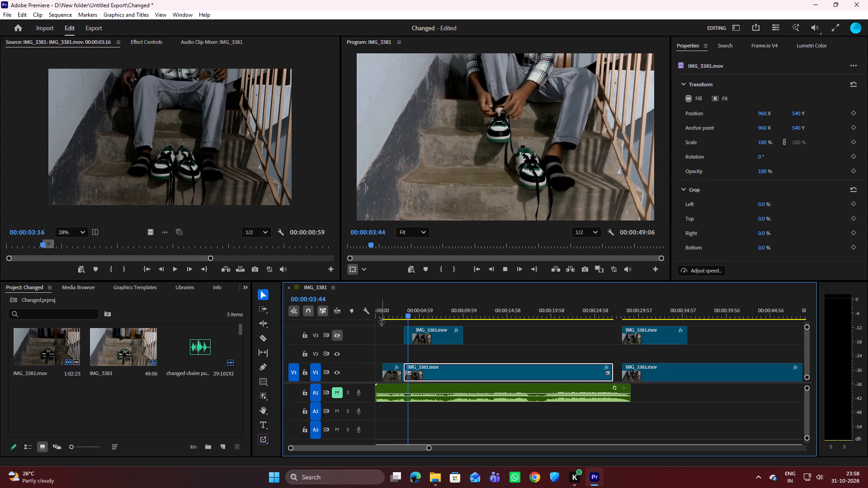
key(space)
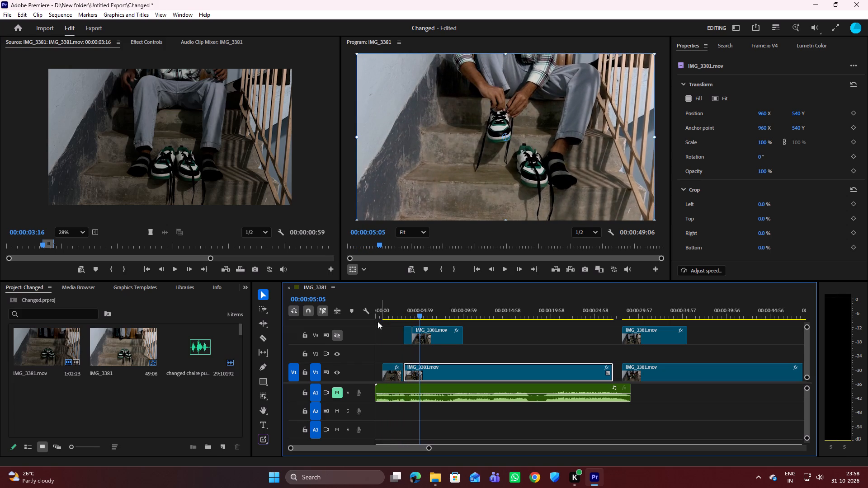
drag(421, 312, 383, 314)
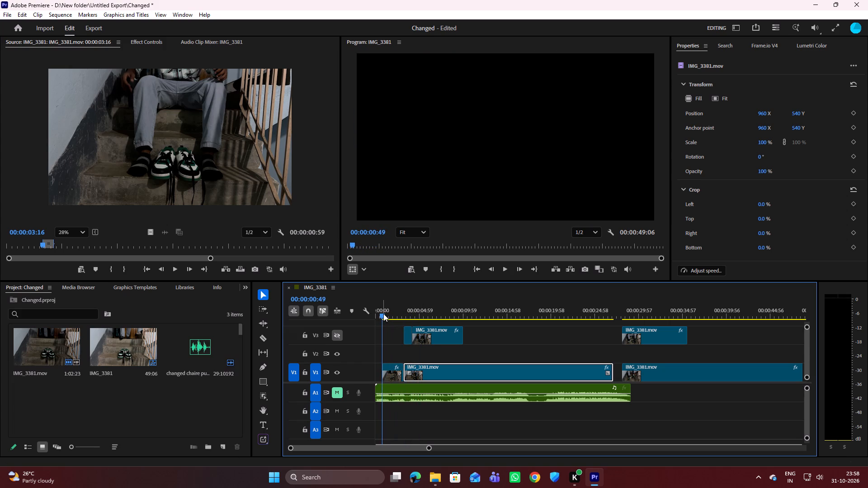
key(space)
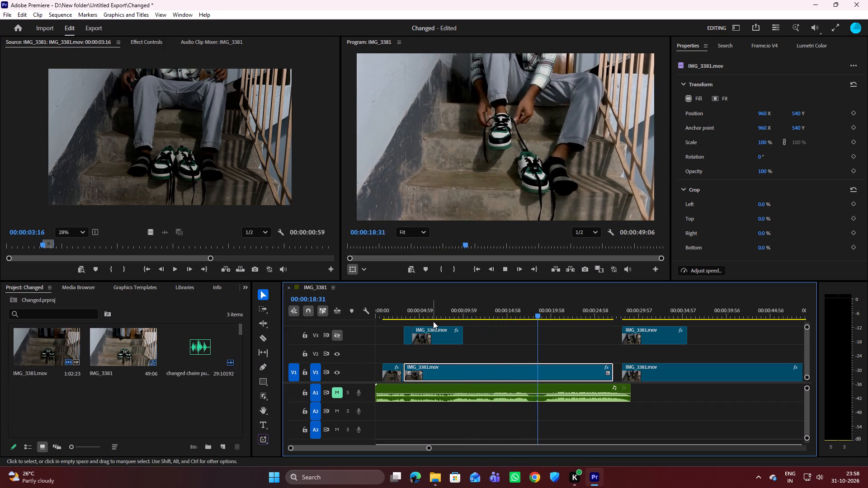
key(space)
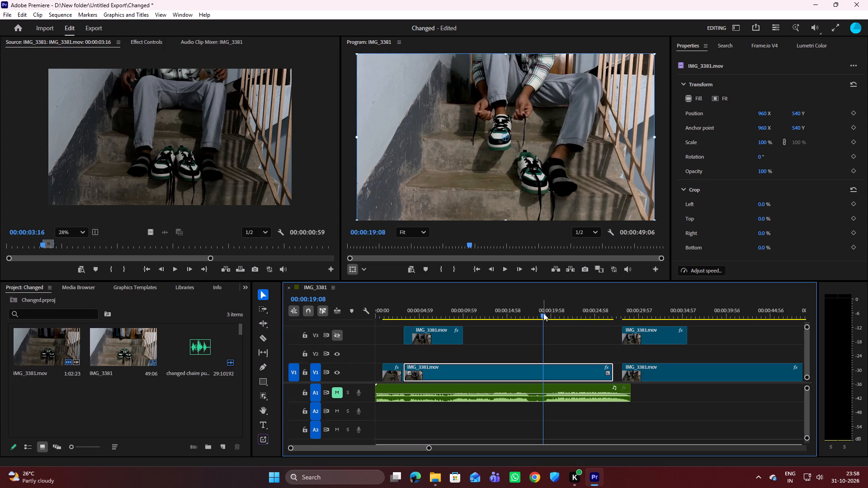
drag(543, 314, 465, 328)
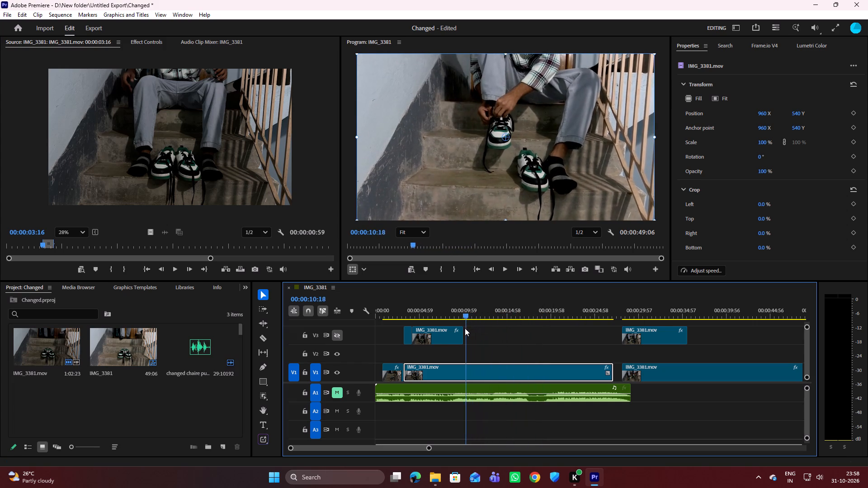
drag(465, 328, 423, 331)
key(space)
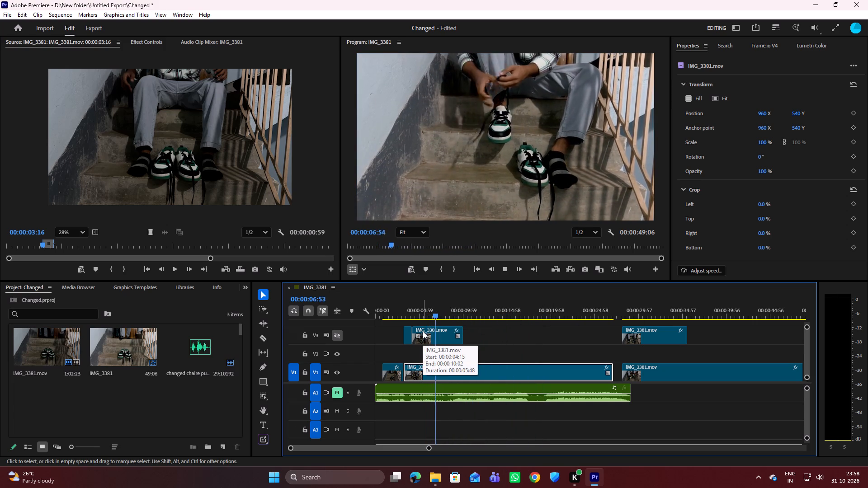
key(space)
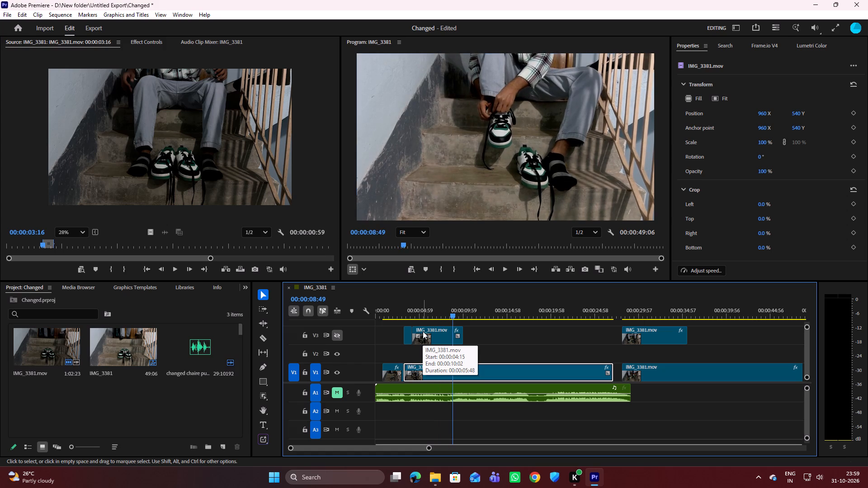
Scrub back through the start of the shoe-lacing section on V1 and replay it to examine where the lacing can be shortened.
drag(452, 314, 449, 314)
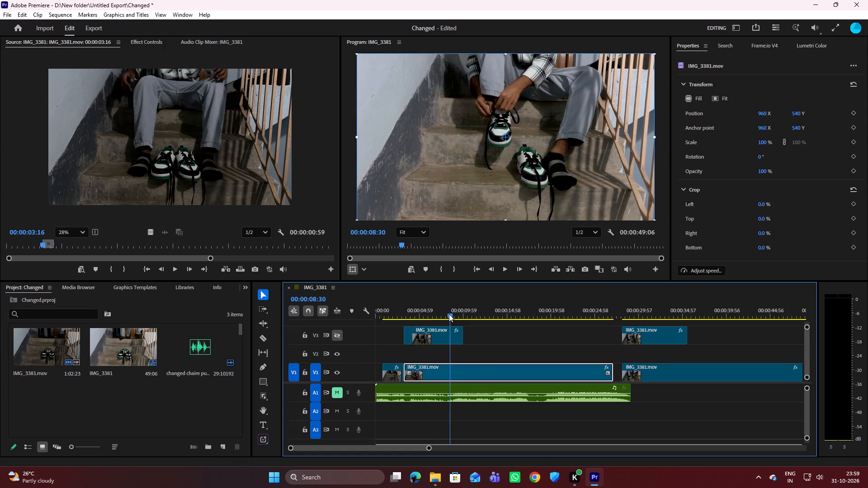
drag(449, 314, 439, 312)
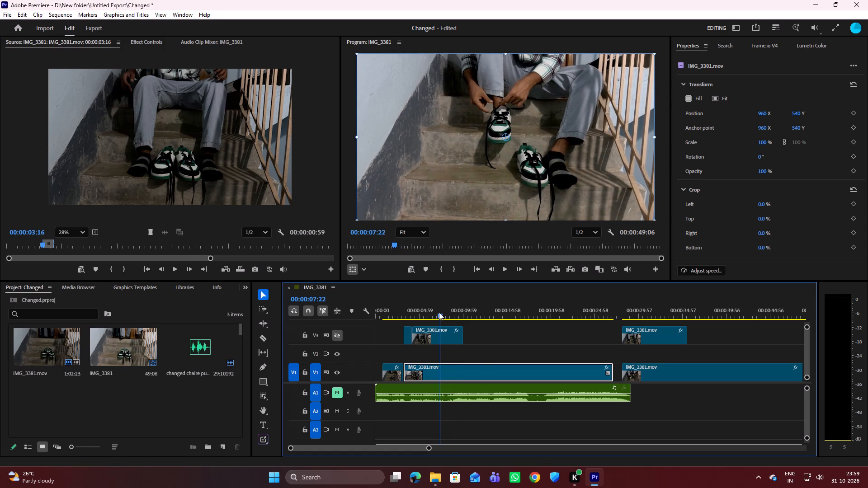
drag(439, 312, 438, 312)
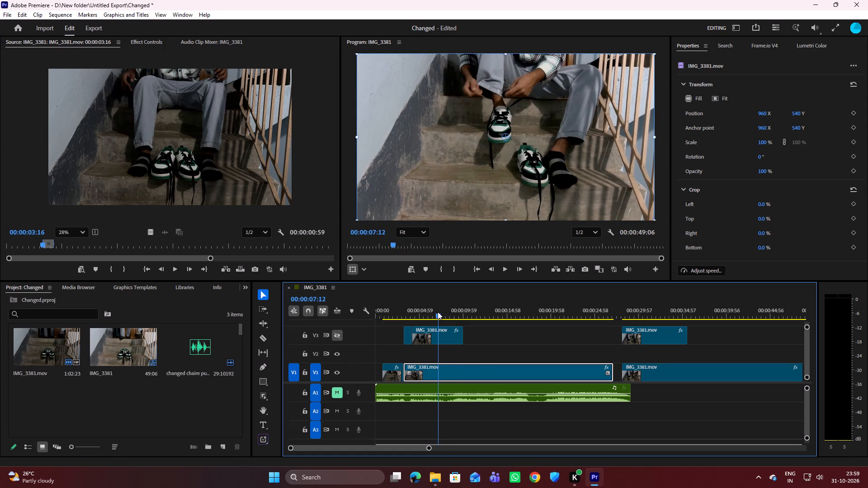
drag(438, 312, 436, 311)
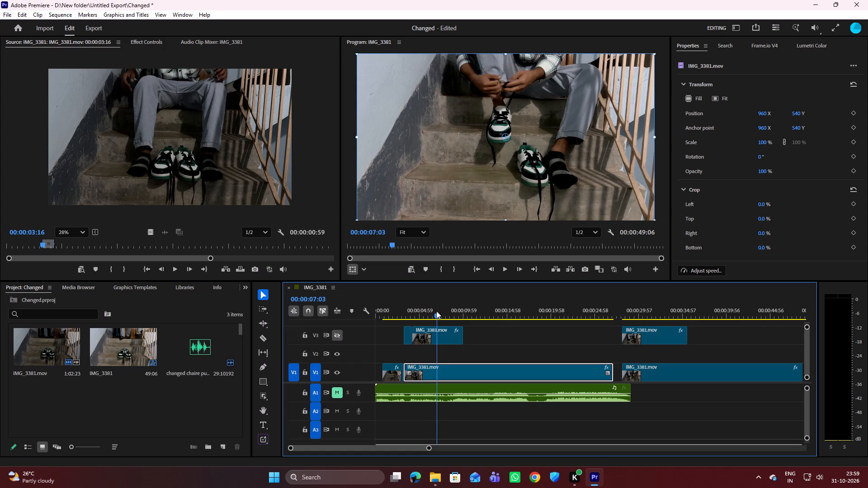
drag(436, 311, 403, 317)
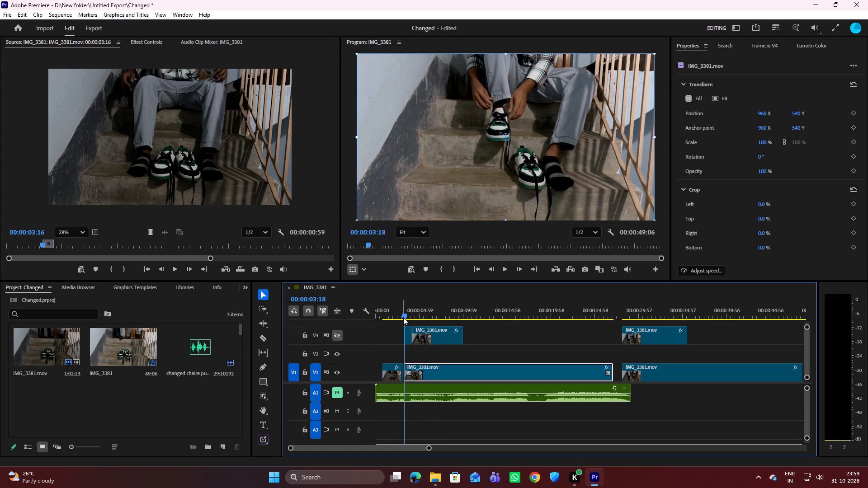
key(space)
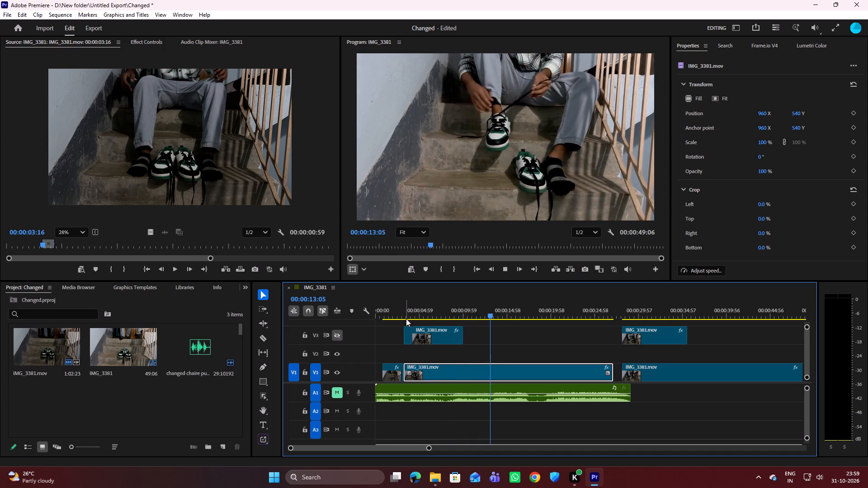
key(space)
Split the shoe-lacing section on V1 at 00:00:09:44 and move the piece before the cut up to V3, starting at 00:00:09:44.
drag(496, 314, 476, 315)
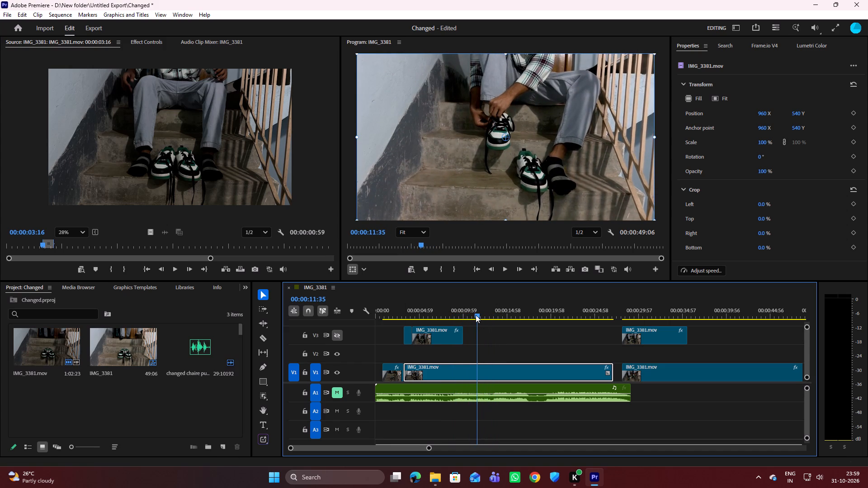
drag(476, 315, 469, 313)
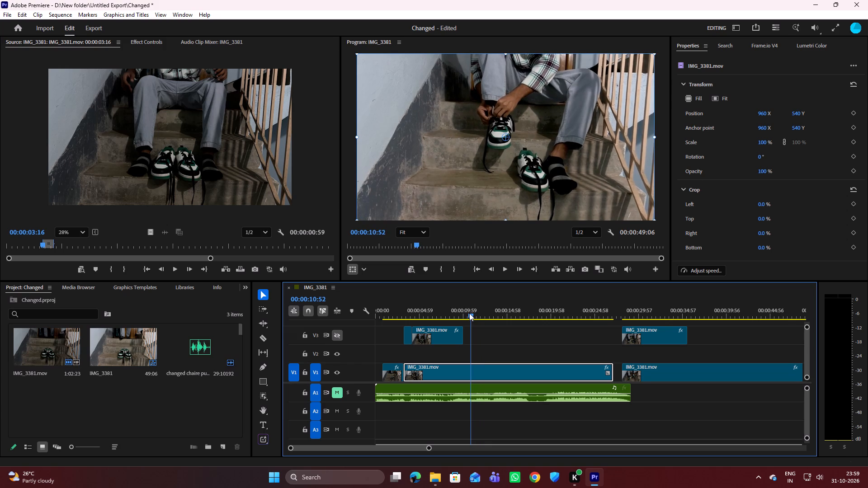
drag(469, 313, 459, 311)
key(c)
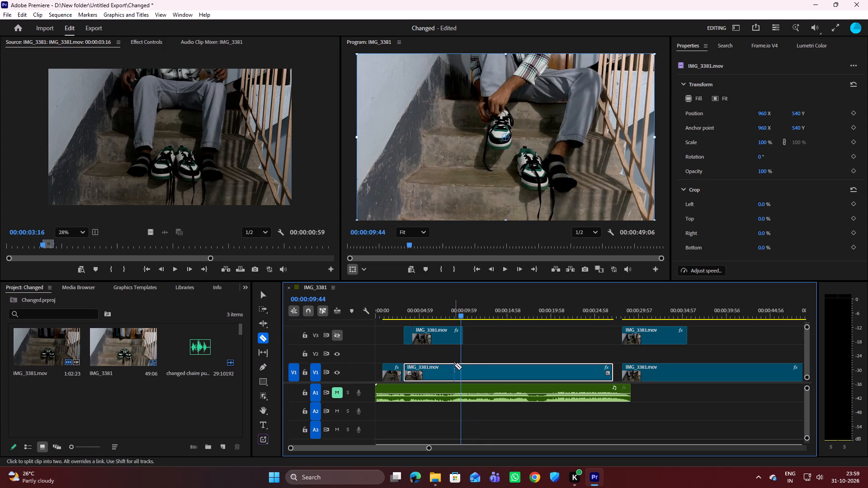
click(461, 367)
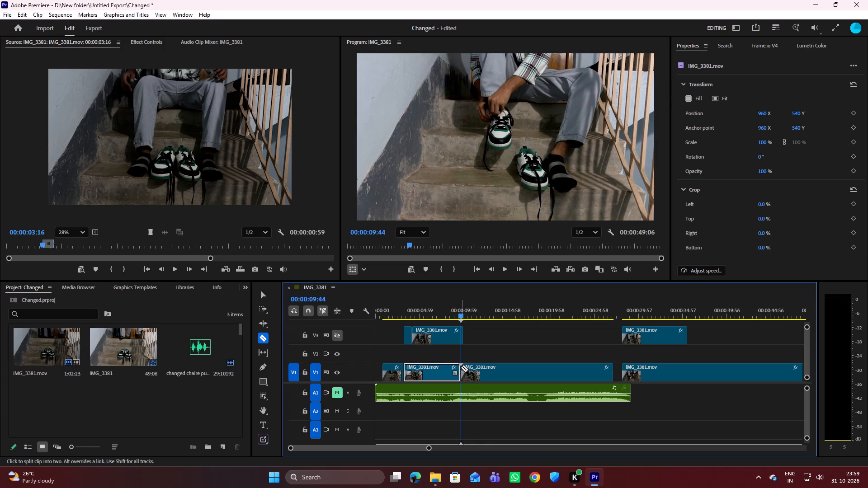
key(v)
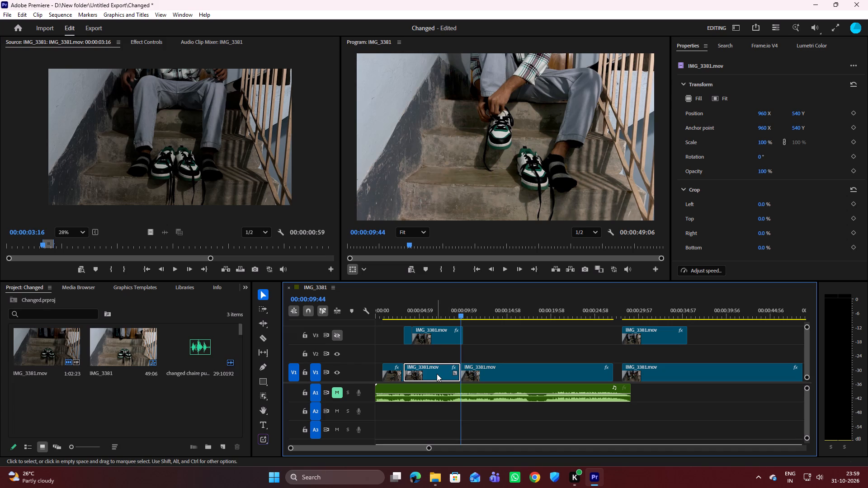
drag(436, 372, 491, 332)
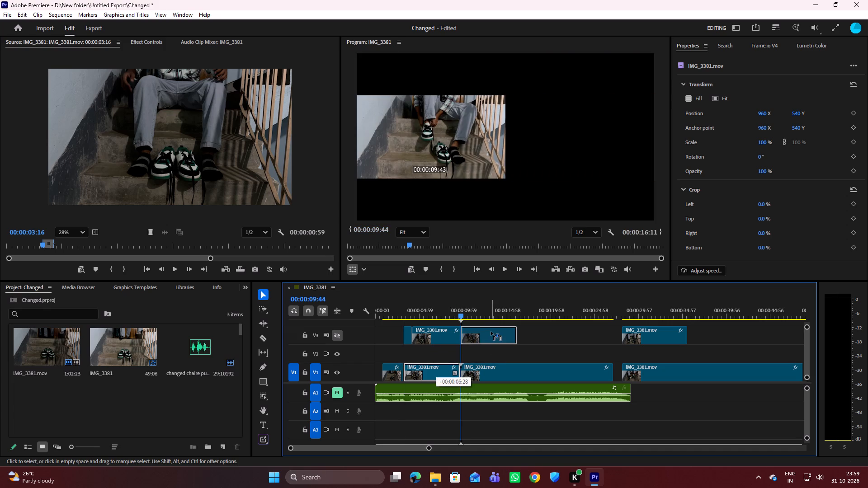
drag(491, 332, 492, 331)
Move the remaining shoe-lacing section on V1 back against the end of the opening section at 00:00:03:16.
drag(492, 369, 434, 371)
Play the V1 edit from its beginning through the end of the first-shoe lacing section to examine the tightened cut.
drag(462, 314, 399, 326)
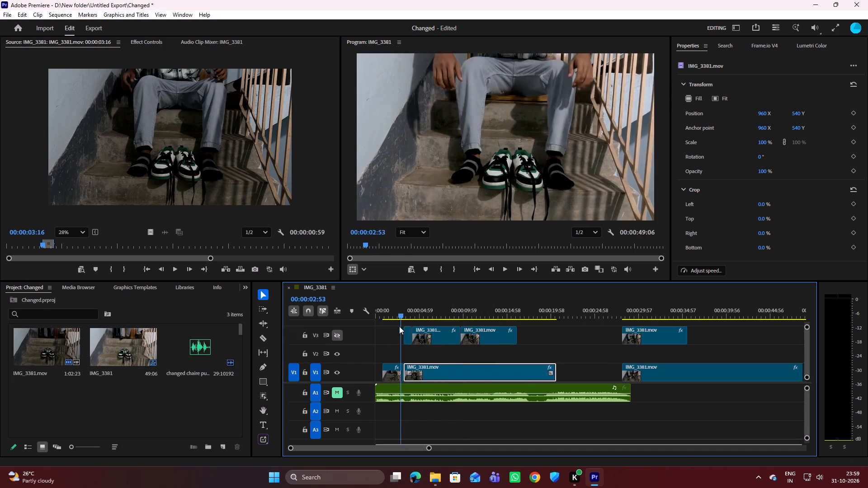
drag(399, 326, 382, 328)
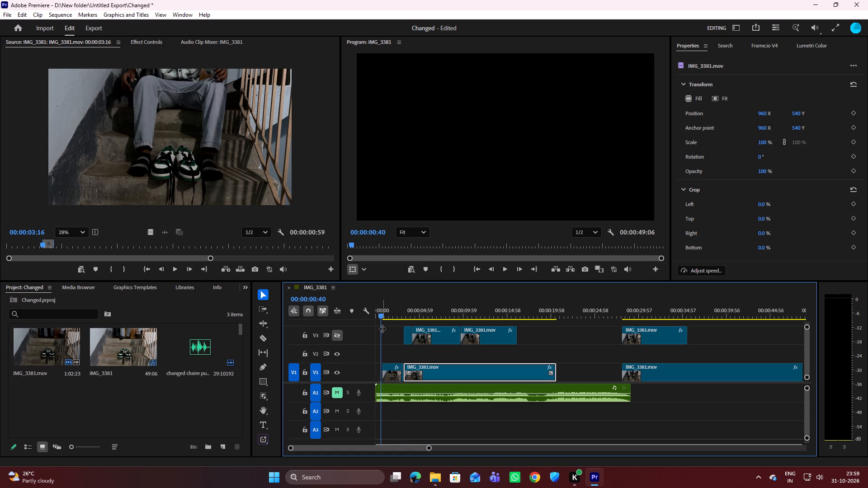
key(space)
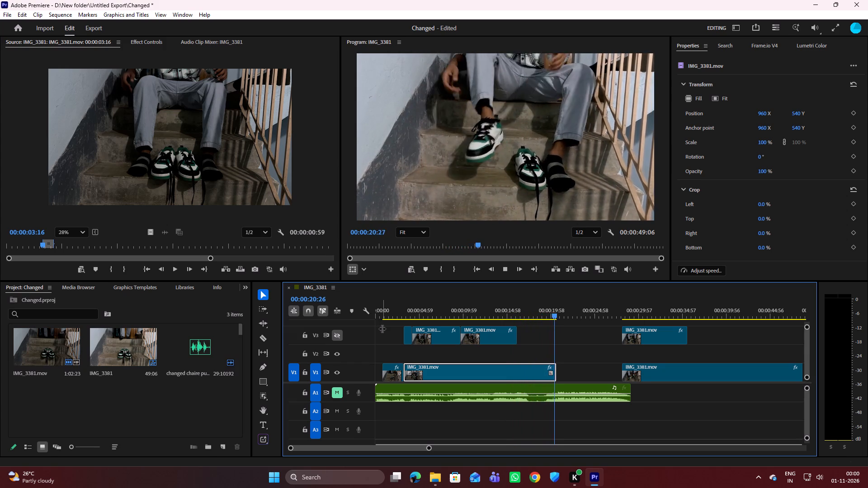
key(space)
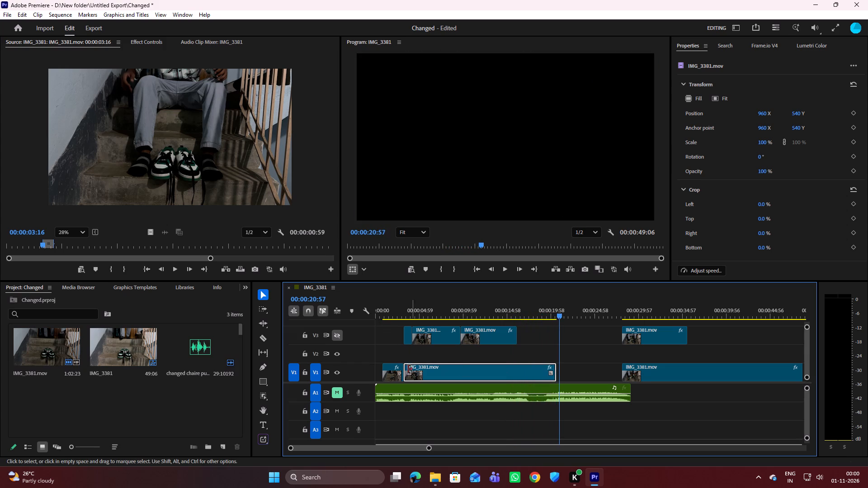
Move the opening section and the first-shoe lacing section on V1 together back to the start of the sequence.
drag(387, 355, 531, 371)
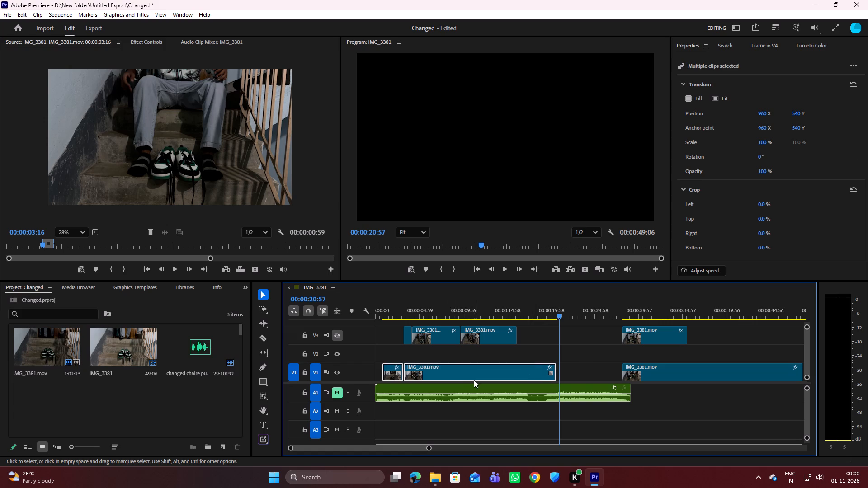
drag(462, 371, 450, 373)
click(387, 349)
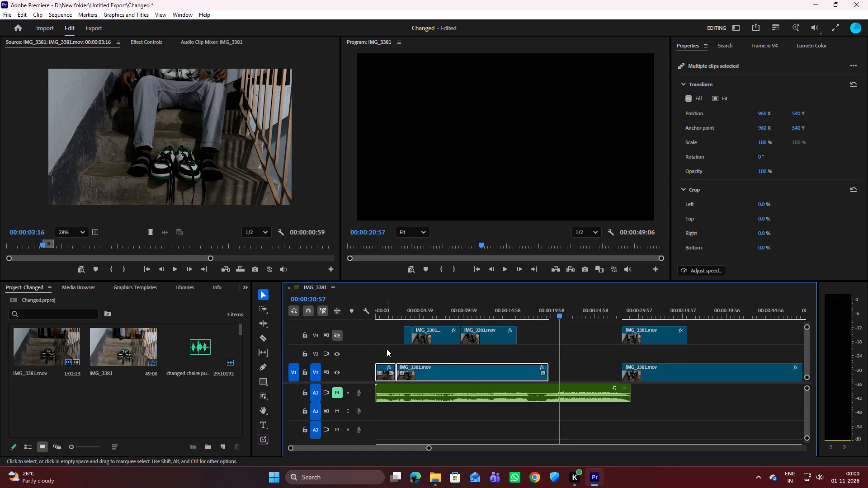
Move the second-shoe lacing section on V1 earlier so it starts at 00:00:20:57.
drag(678, 370, 610, 372)
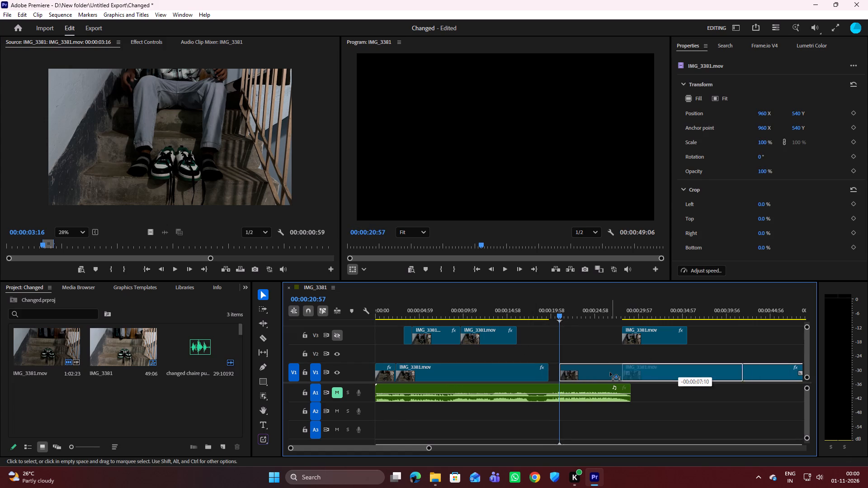
drag(610, 372, 613, 371)
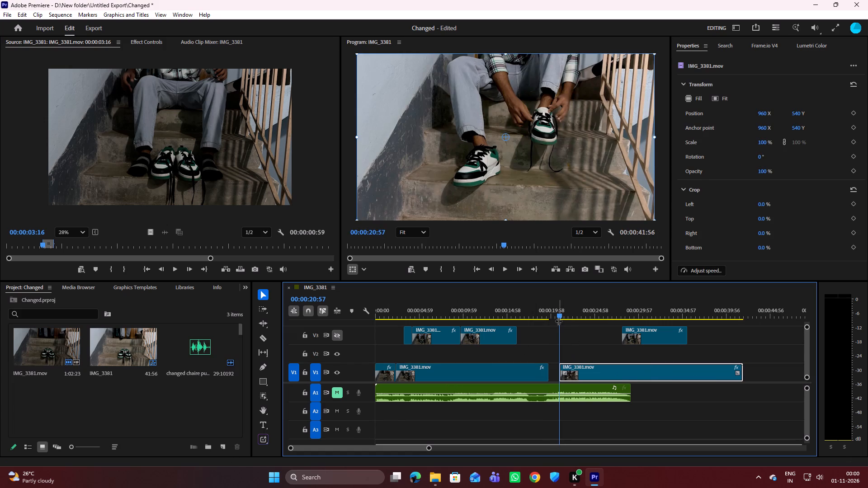
Split the second-shoe lacing section on V1 at 00:00:23:10 and move the short piece before the cut straight up to V3.
key(space)
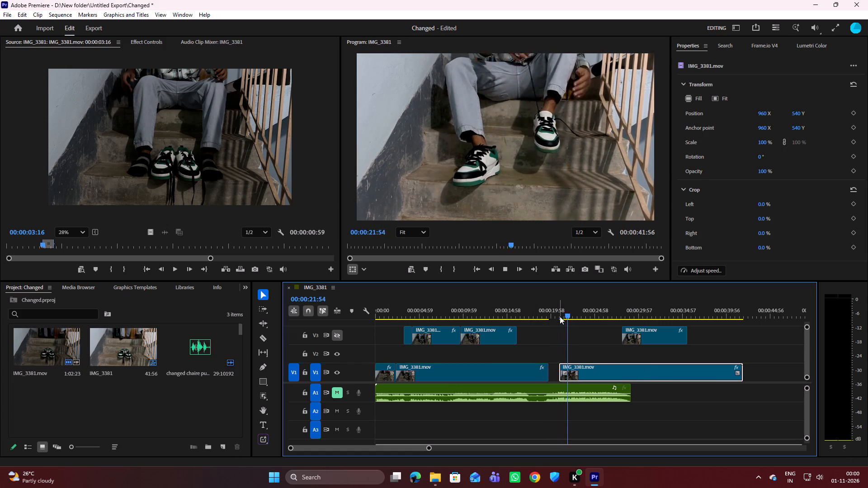
key(space)
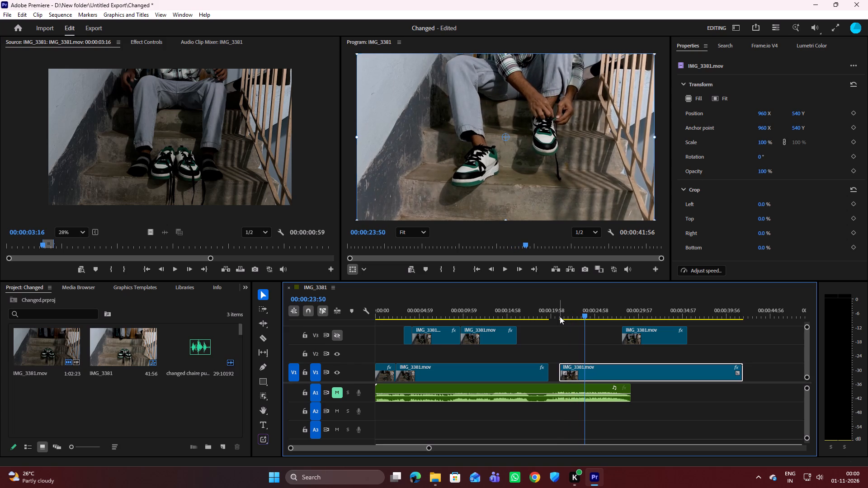
drag(584, 315, 581, 316)
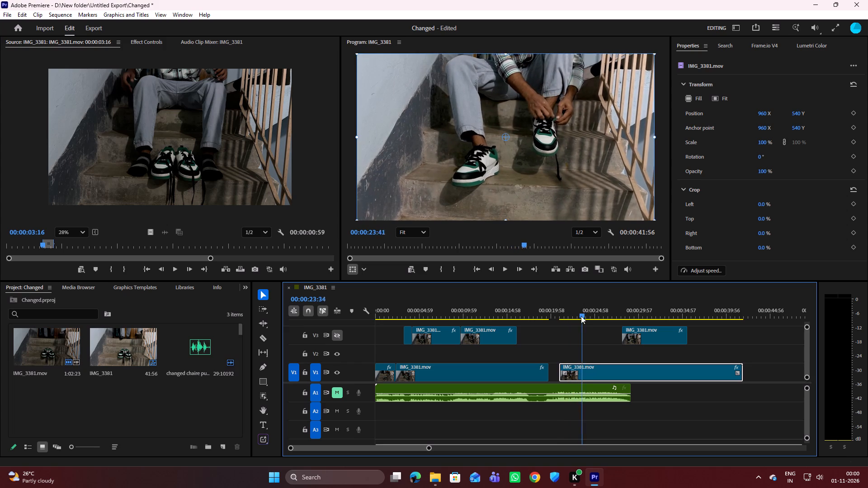
drag(581, 316, 577, 318)
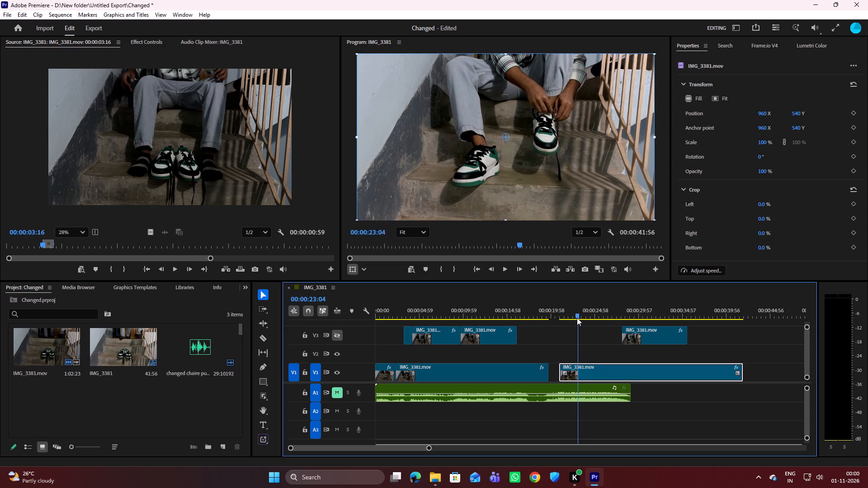
drag(577, 318, 589, 317)
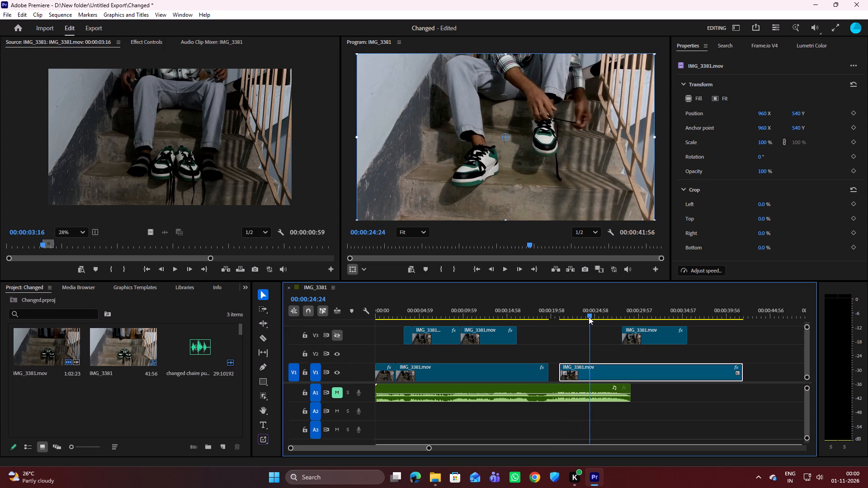
drag(589, 317, 580, 314)
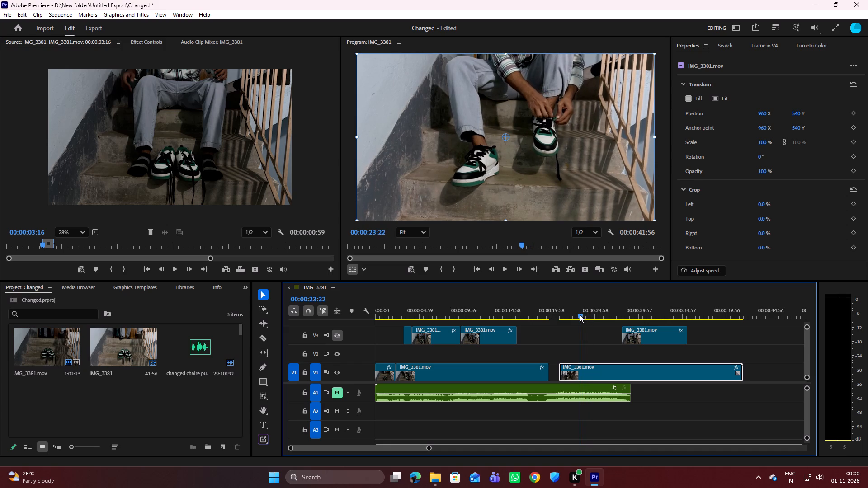
drag(580, 314, 578, 314)
key(c)
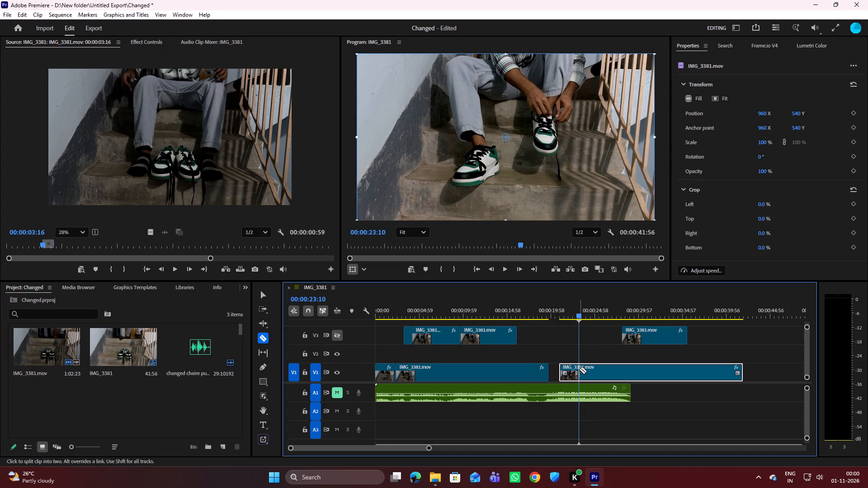
click(579, 369)
key(v)
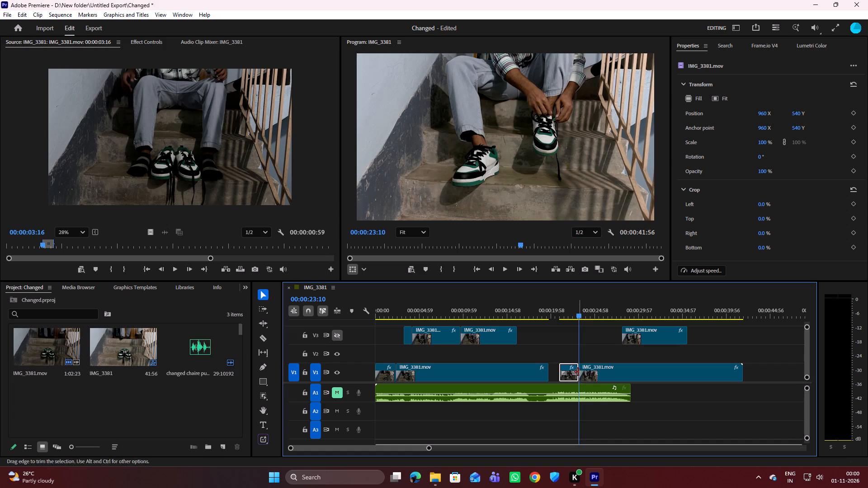
click(566, 369)
drag(566, 369, 565, 336)
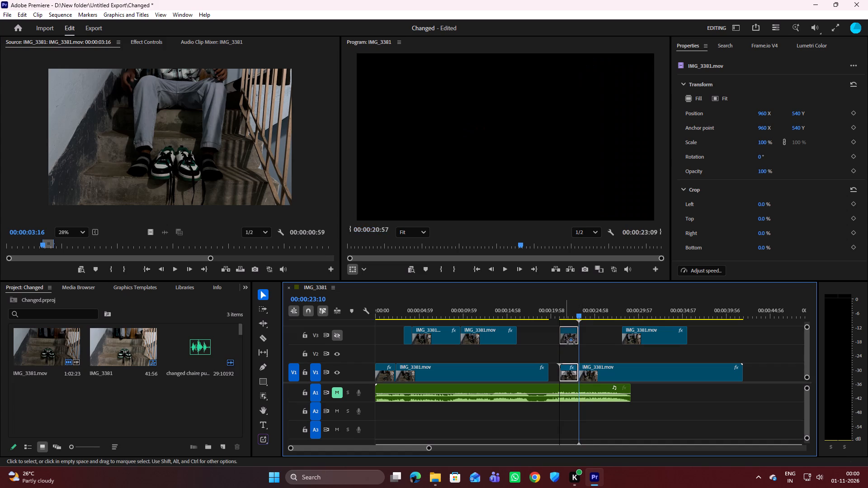
drag(565, 336, 564, 335)
Move the remaining second-shoe section on V1 back against the end of the first-shoe lacing section to close the gap.
drag(614, 373, 590, 371)
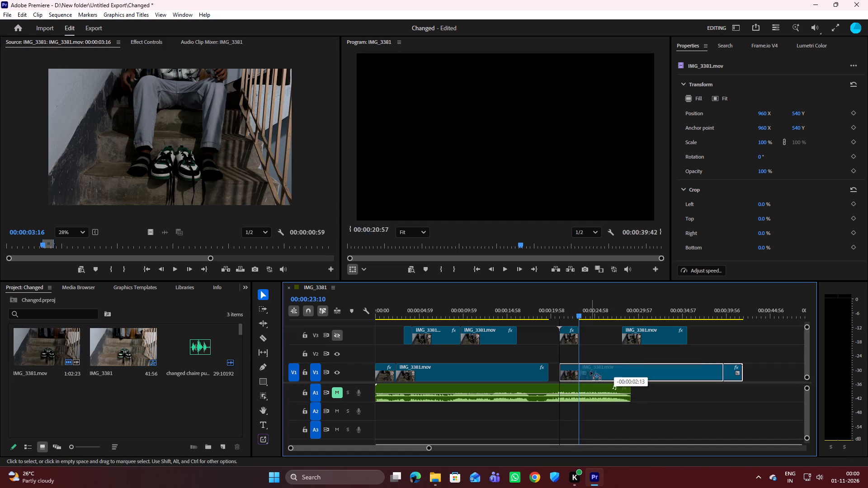
drag(590, 371, 587, 371)
Play the tightened V1 sequence from the start to examine the cuts and pacing.
drag(579, 313, 557, 317)
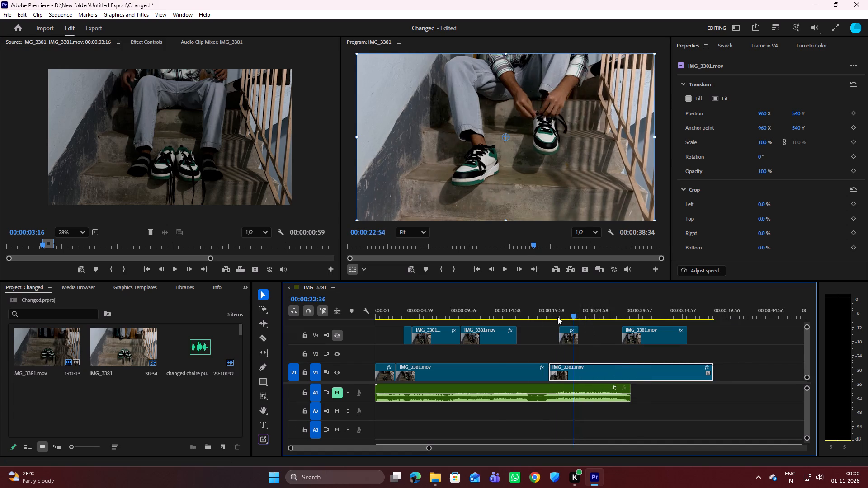
drag(557, 317, 377, 319)
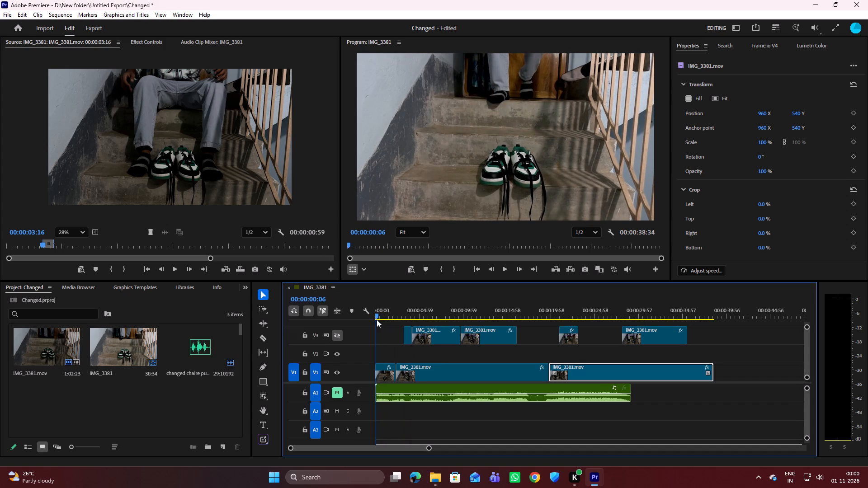
key(space)
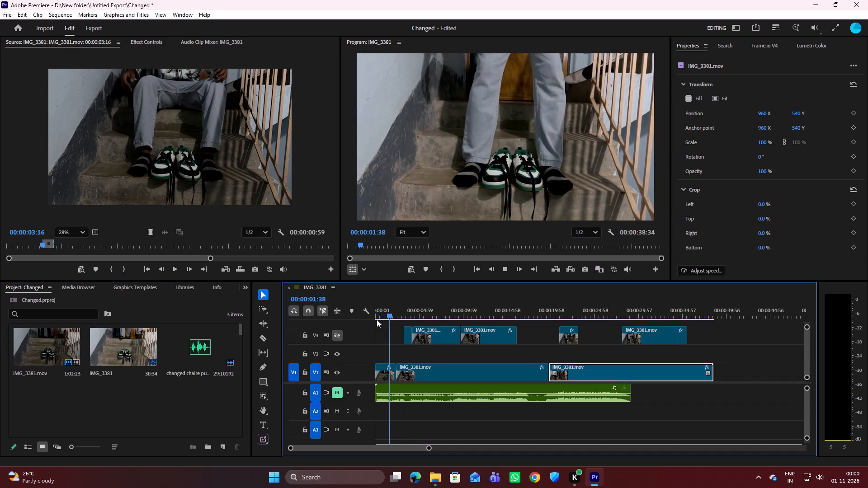
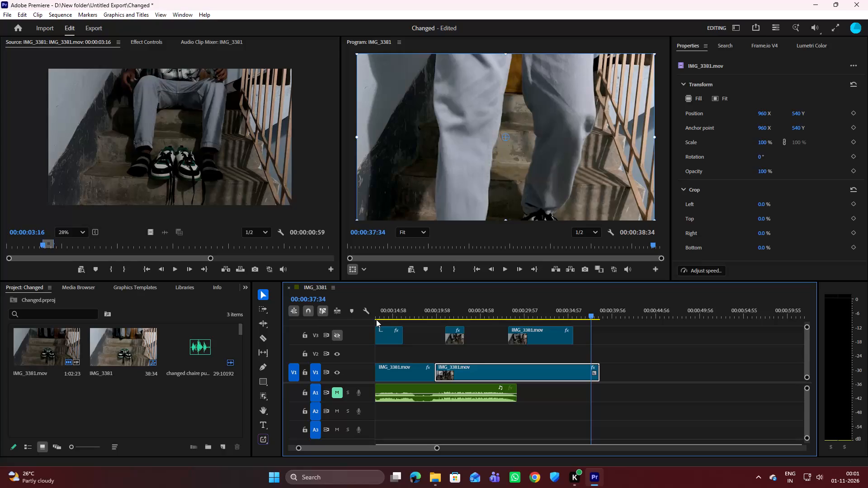
Play the V1 sequence from the start with the A1 music unmuted to examine pacing, and mute A1 again.
click(335, 392)
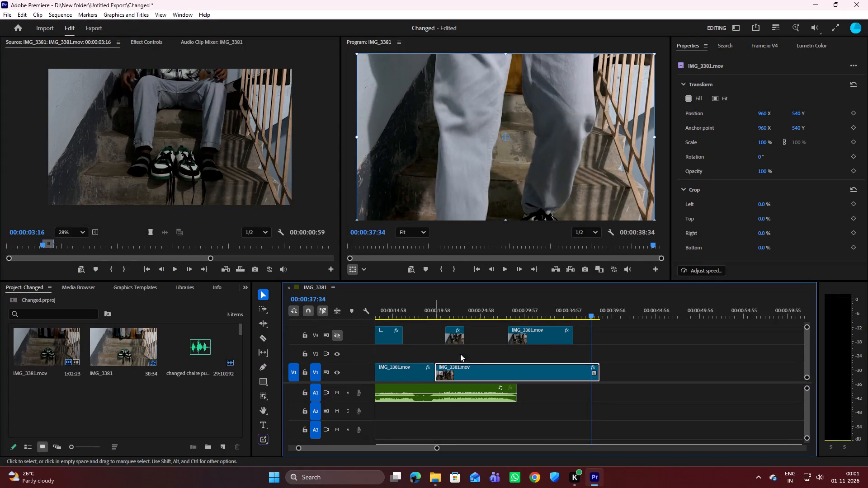
drag(592, 310, 317, 327)
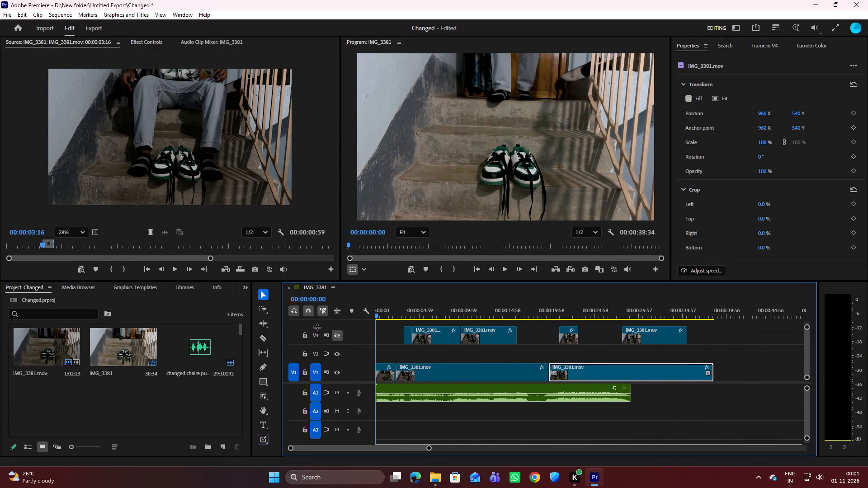
key(space)
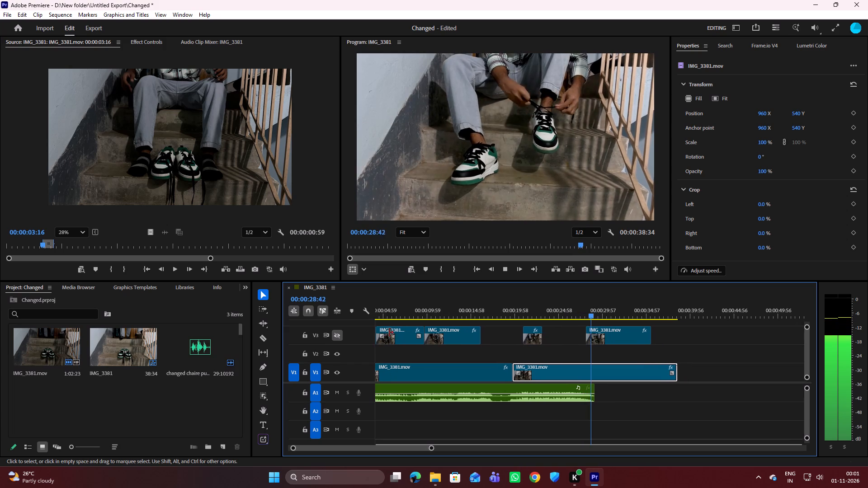
key(space)
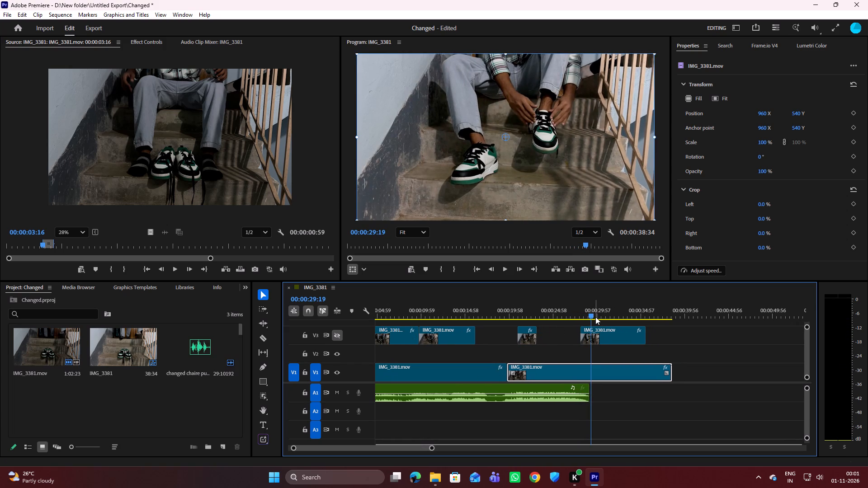
drag(591, 313, 508, 323)
click(334, 393)
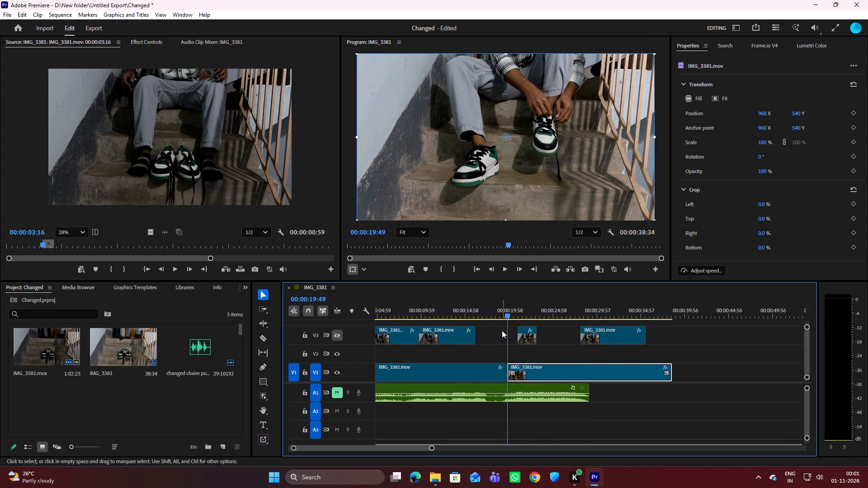
Review the second-shoe lacing section on V1 for a tighter starting point and split it at 00:00:26:25.
key(space)
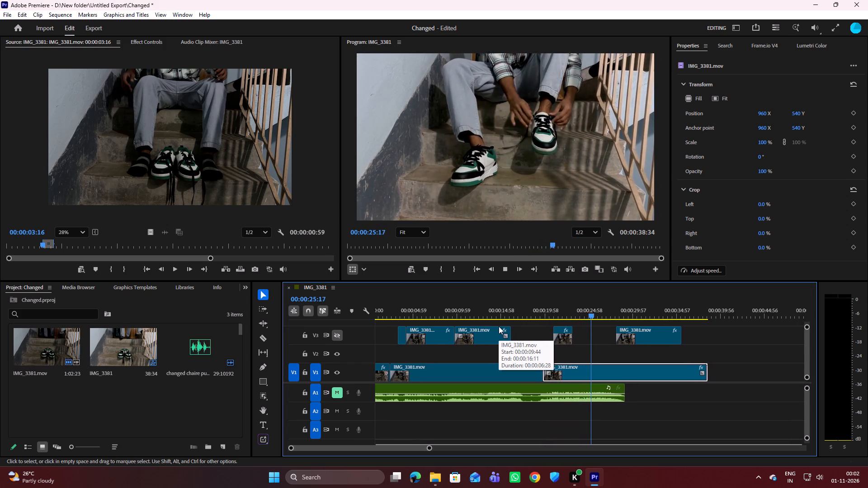
key(space)
key(space)
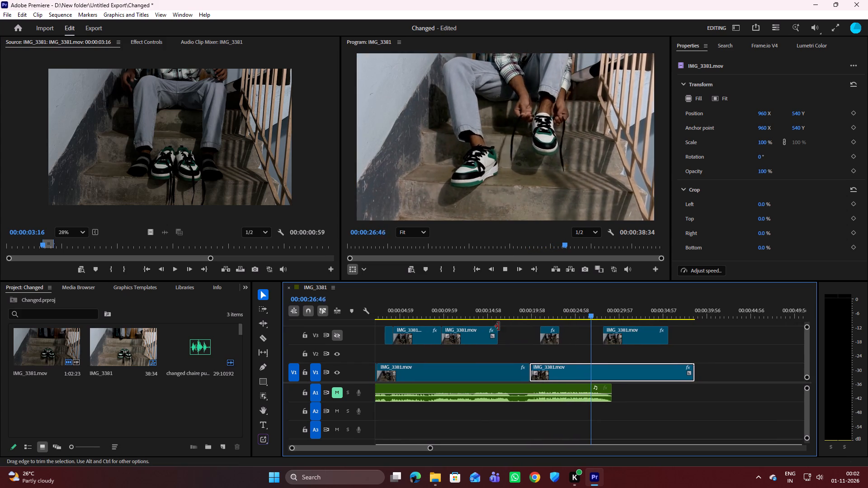
key(space)
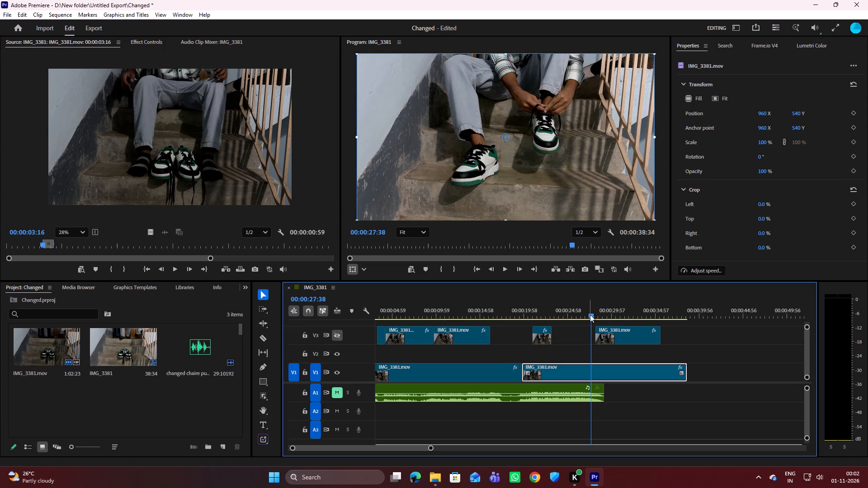
drag(590, 313, 582, 312)
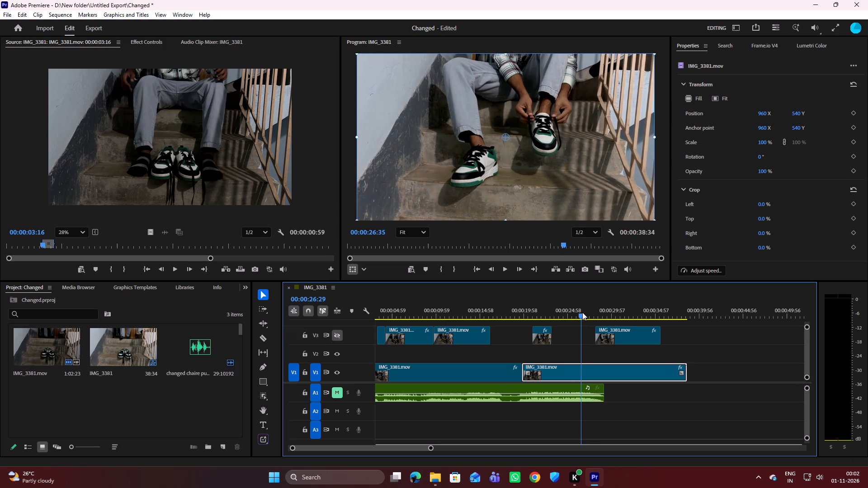
drag(582, 312, 575, 309)
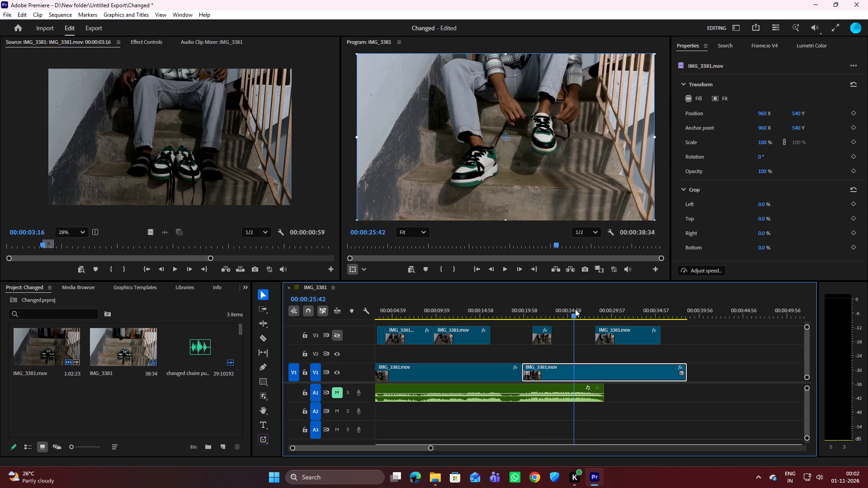
drag(575, 309, 582, 308)
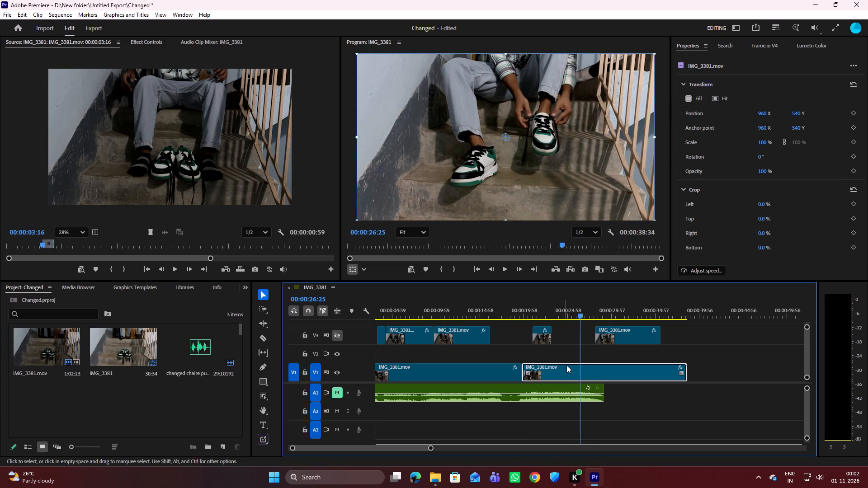
key(c)
click(580, 367)
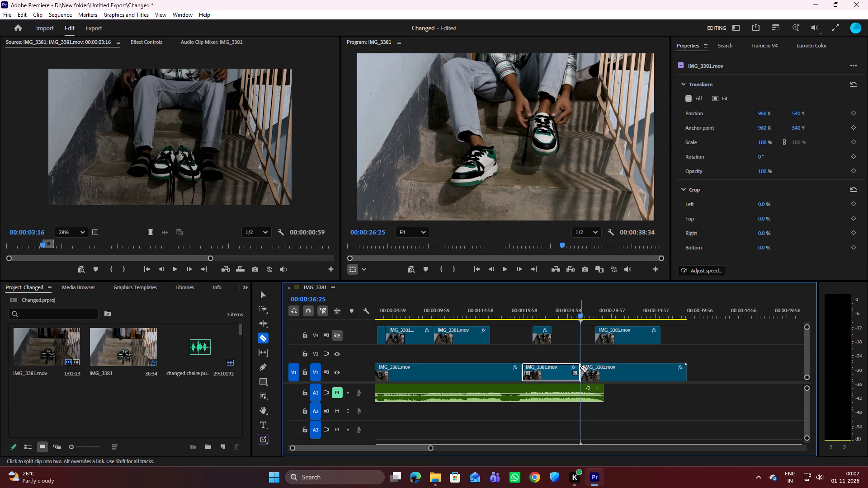
Move the second-shoe piece before the cut straight up from V1 to V2 and hide the V2 track output.
key(v)
click(546, 372)
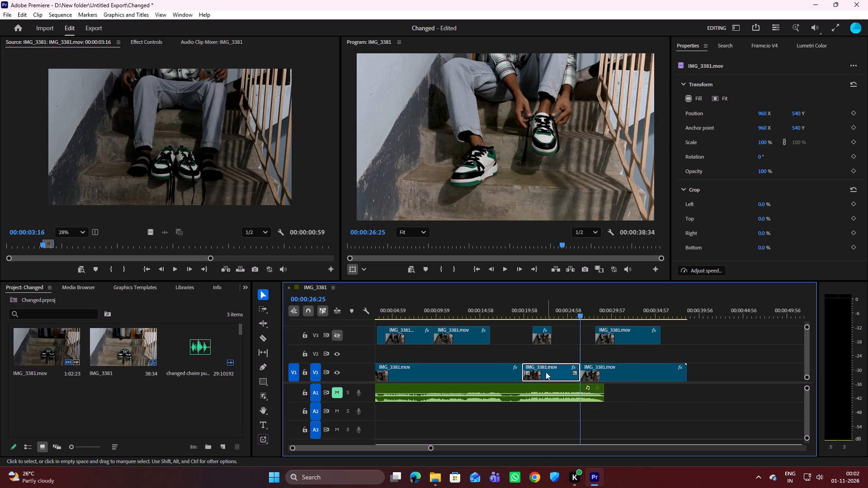
drag(546, 367, 547, 355)
click(336, 356)
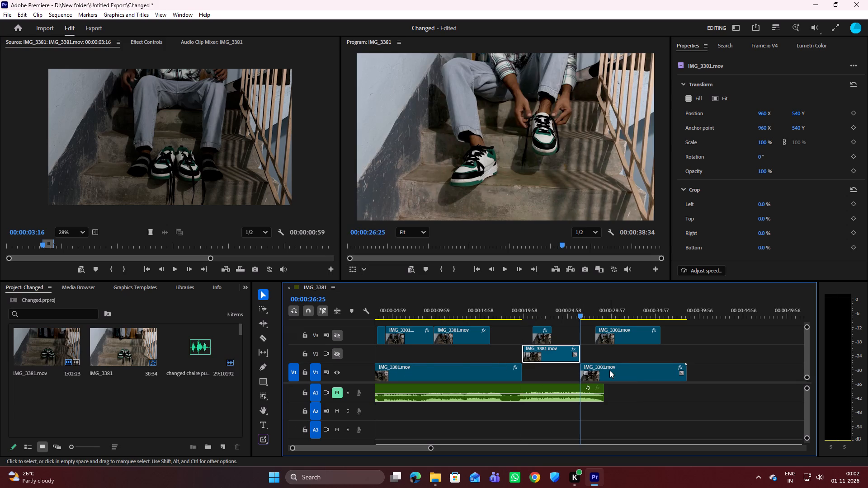
Move the remaining second-shoe section on V1 back against the end of the first-shoe lacing section to close the gap.
drag(609, 370, 555, 373)
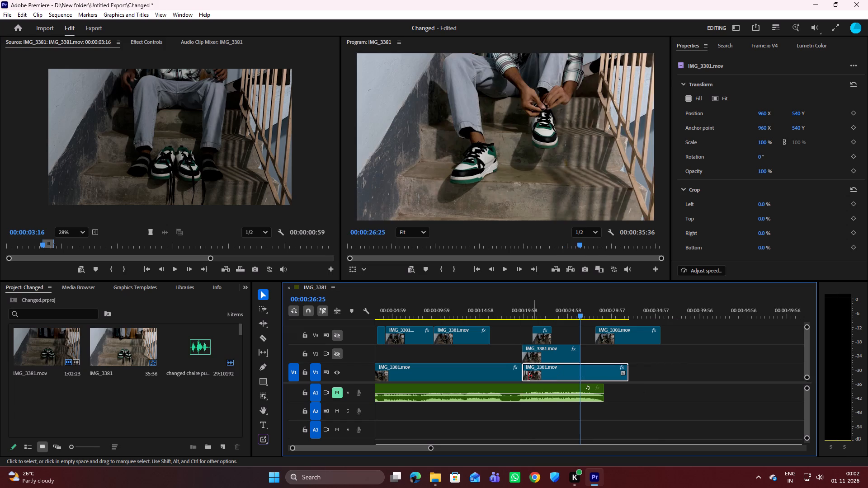
Play the sequence from the start through the first-shoe lacing section to examine where it can be shortened.
drag(581, 314, 435, 332)
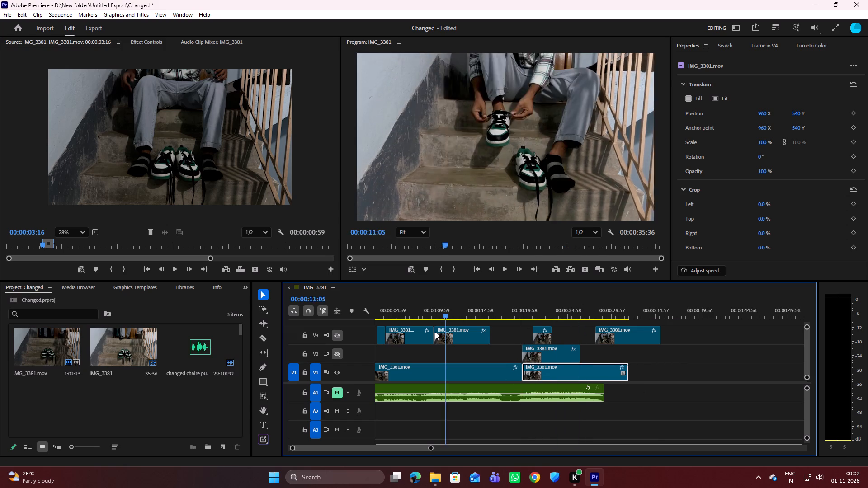
drag(435, 332, 365, 336)
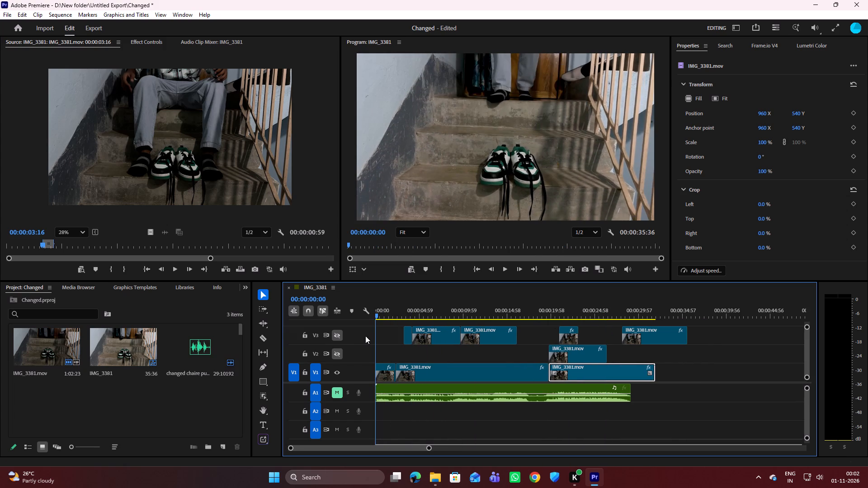
drag(365, 336, 397, 335)
key(space)
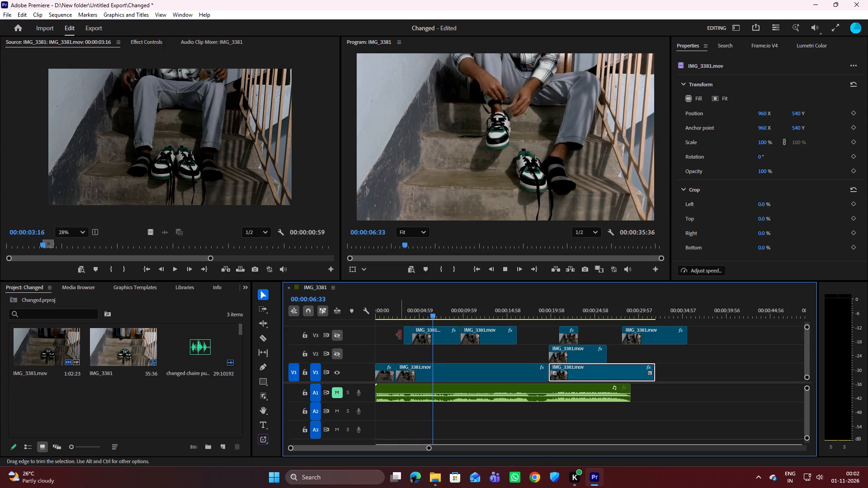
key(space)
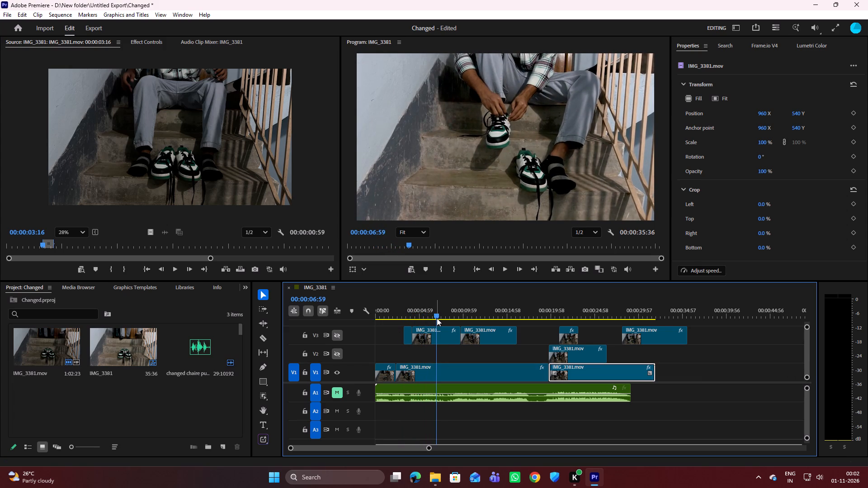
key(space)
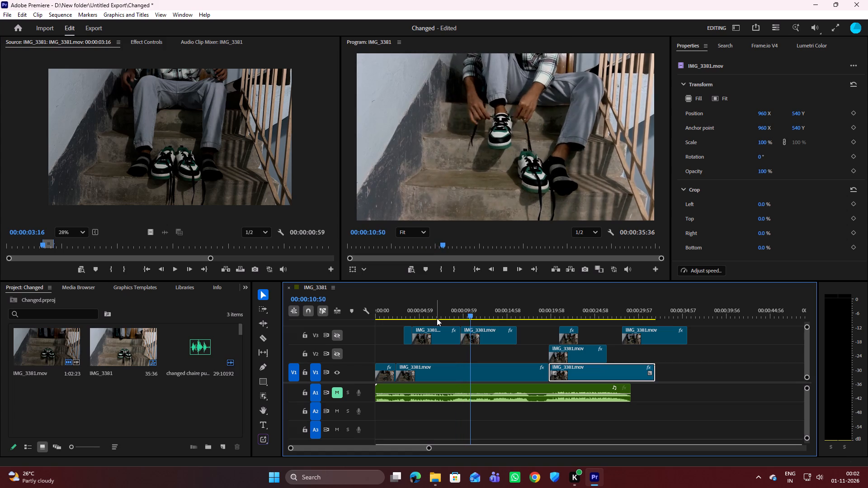
key(space)
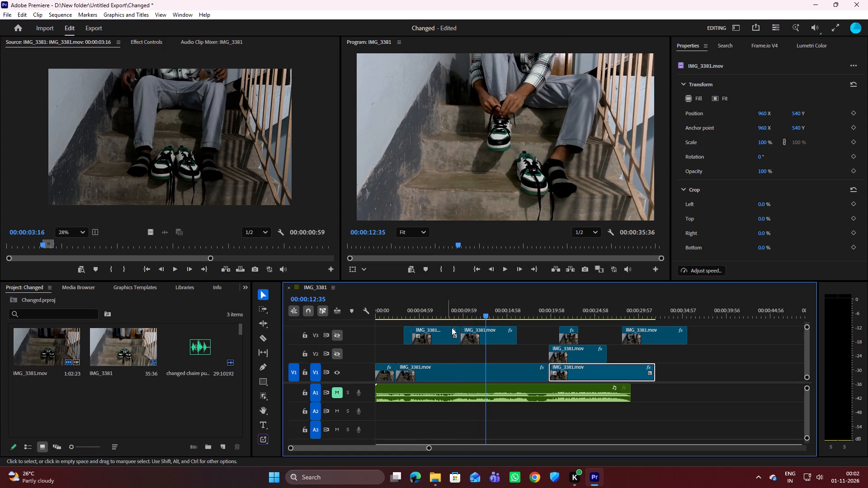
Find the moment in the first-shoe lacing section where the knot-tying begins and split the V1 clip at 00:00:09:41.
drag(486, 315, 469, 318)
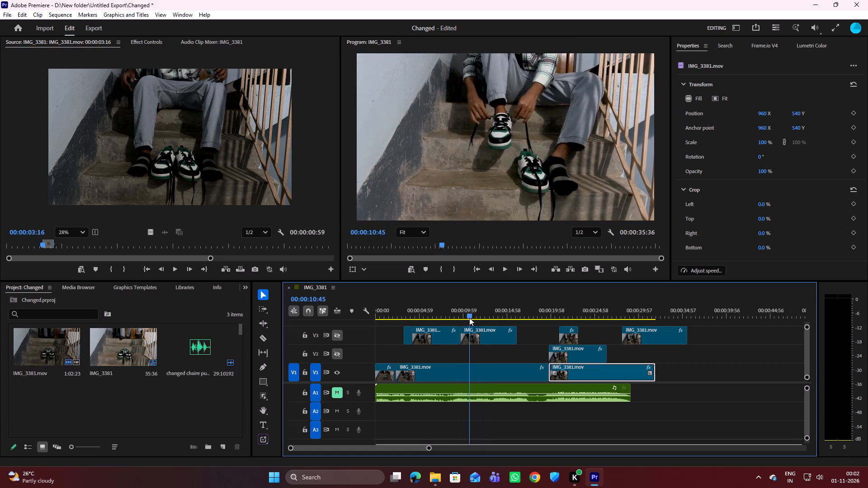
drag(469, 318, 470, 315)
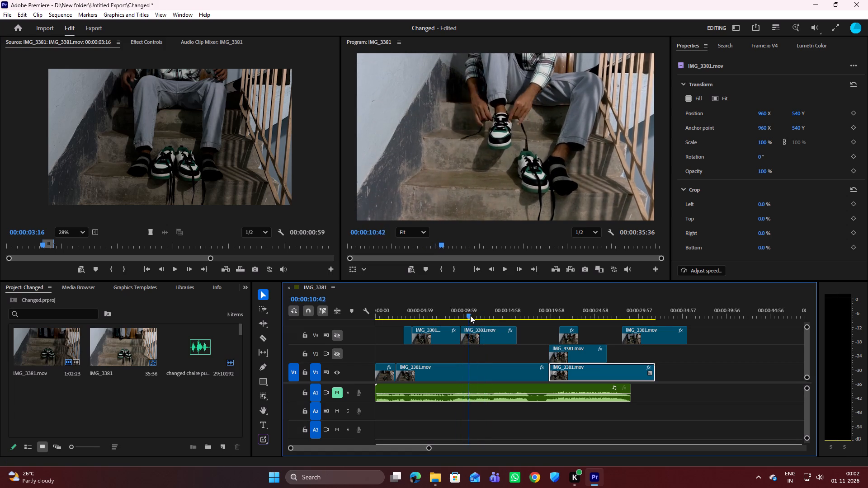
drag(470, 315, 451, 312)
key(space)
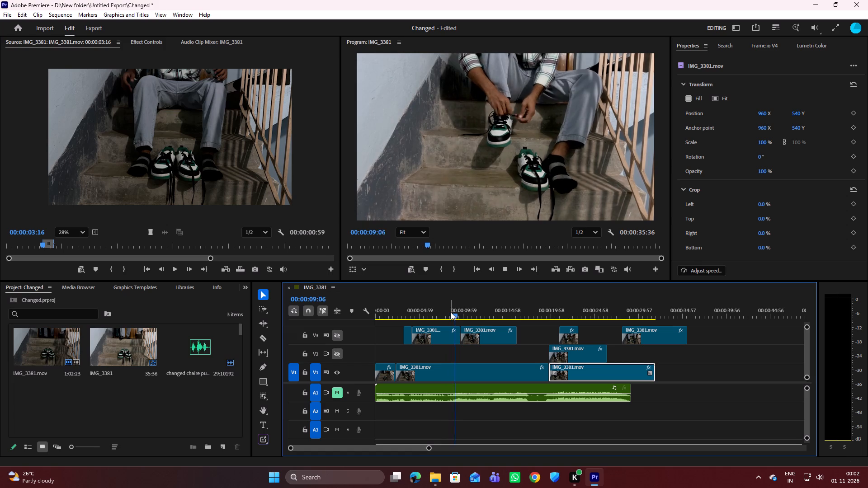
key(space)
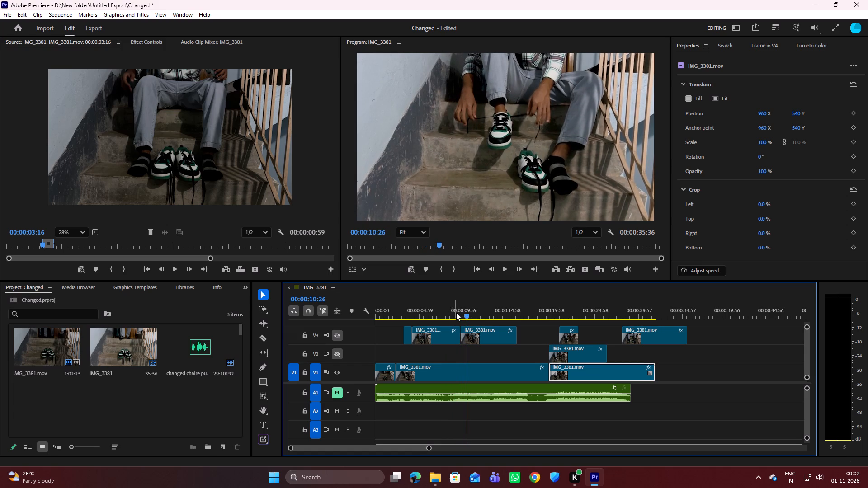
drag(467, 314, 462, 316)
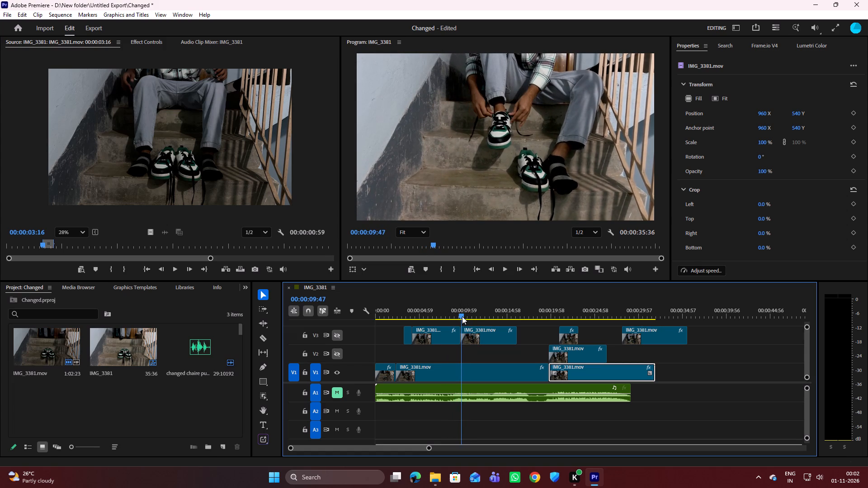
drag(462, 316, 462, 316)
key(space)
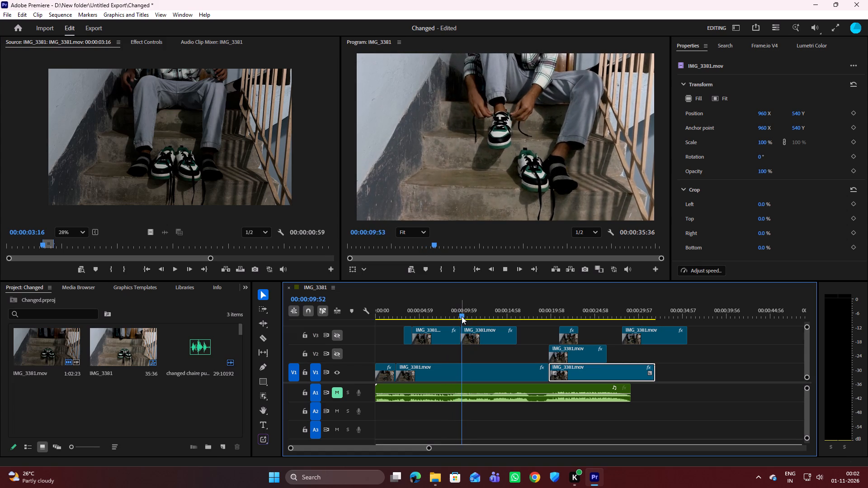
key(space)
drag(468, 314, 462, 315)
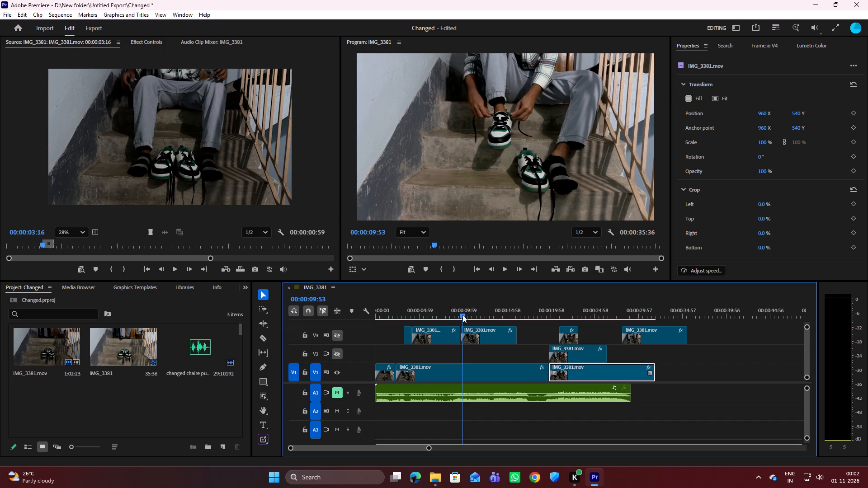
drag(462, 315, 461, 315)
key(c)
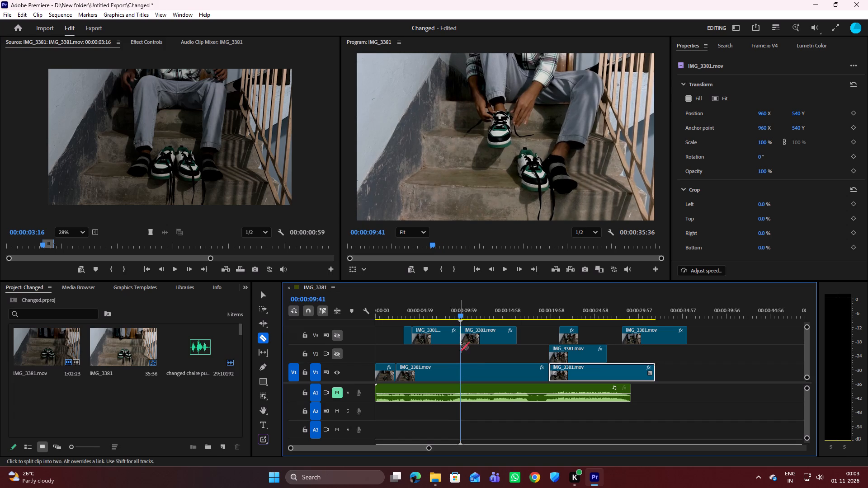
click(462, 367)
Move the first-shoe lacing piece before the 00:00:09:41 cut straight up from V1 to the hidden V2 track.
key(v)
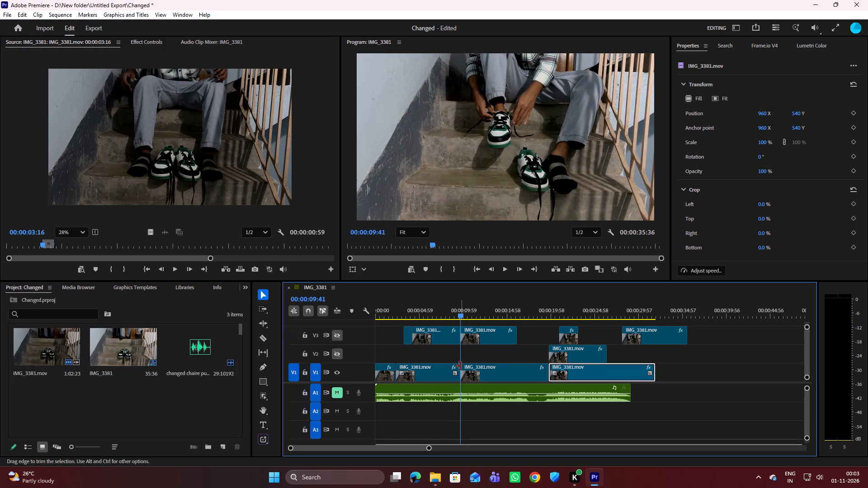
click(431, 367)
drag(431, 367, 434, 352)
drag(433, 369, 432, 358)
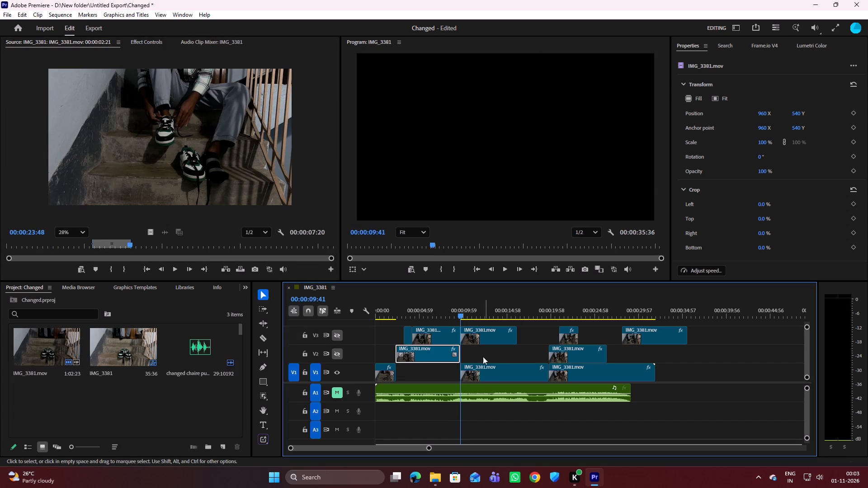
Move the remaining first-shoe lacing section on V1 back against the end of the opening clip to close the gap.
drag(470, 356, 576, 382)
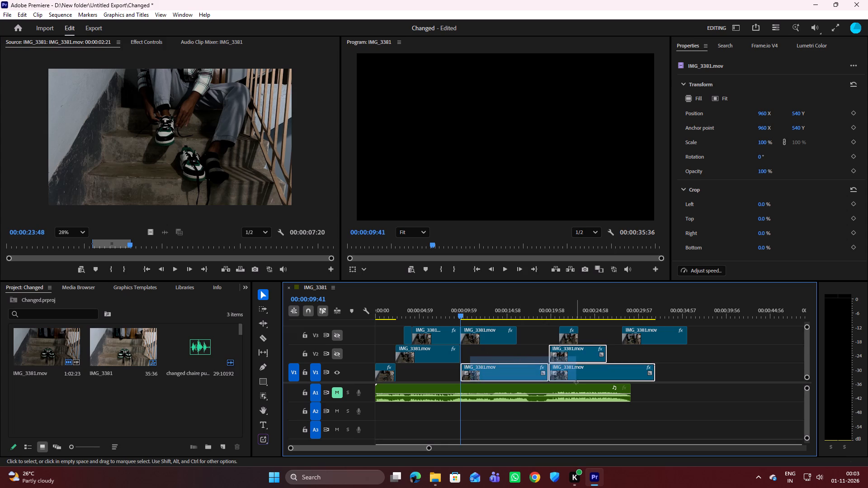
drag(576, 382, 533, 365)
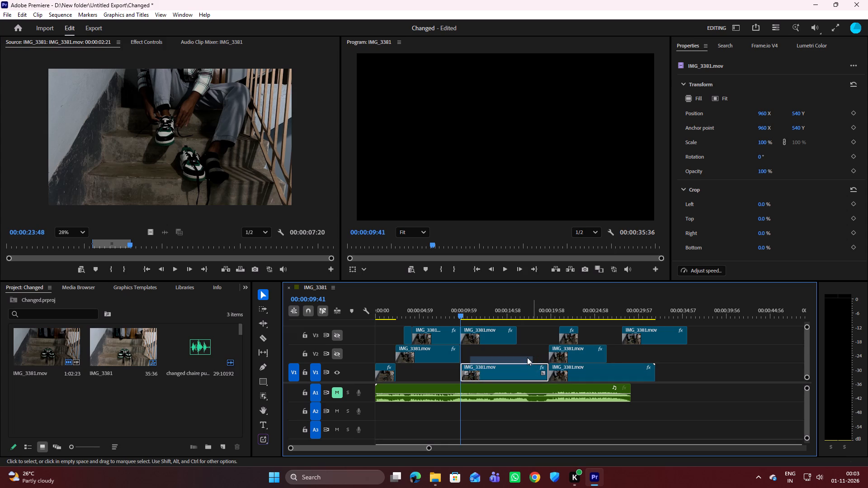
drag(525, 368, 482, 376)
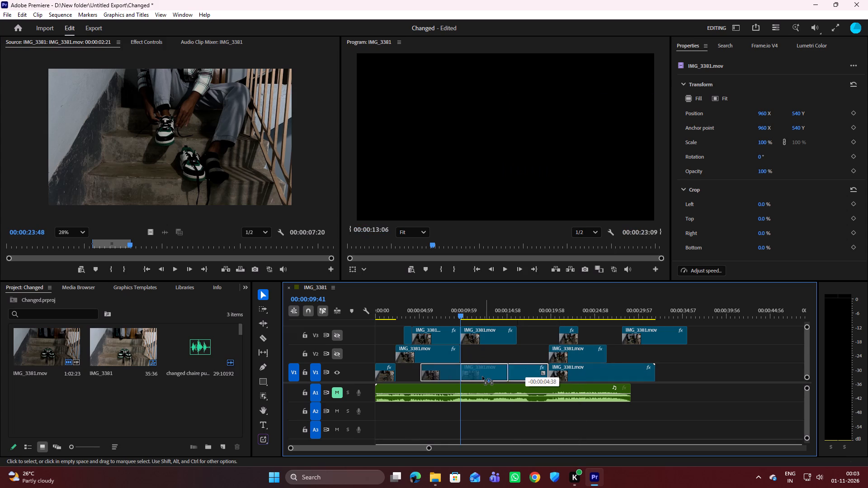
drag(482, 376, 461, 377)
click(441, 375)
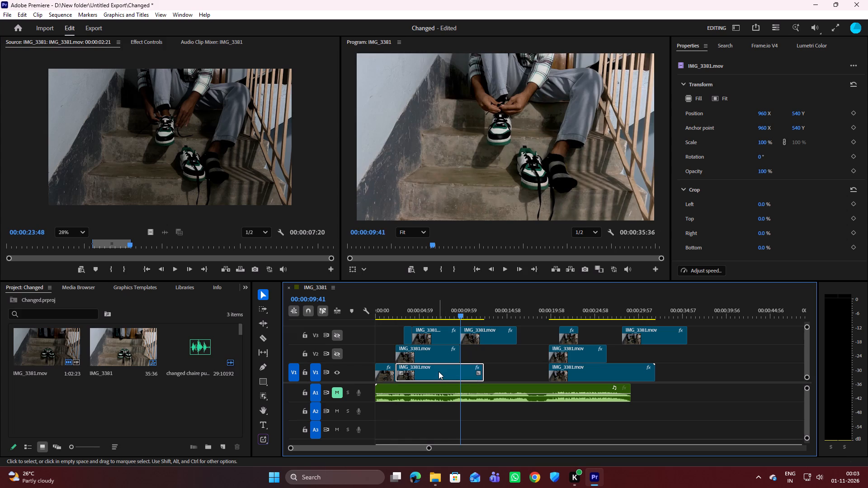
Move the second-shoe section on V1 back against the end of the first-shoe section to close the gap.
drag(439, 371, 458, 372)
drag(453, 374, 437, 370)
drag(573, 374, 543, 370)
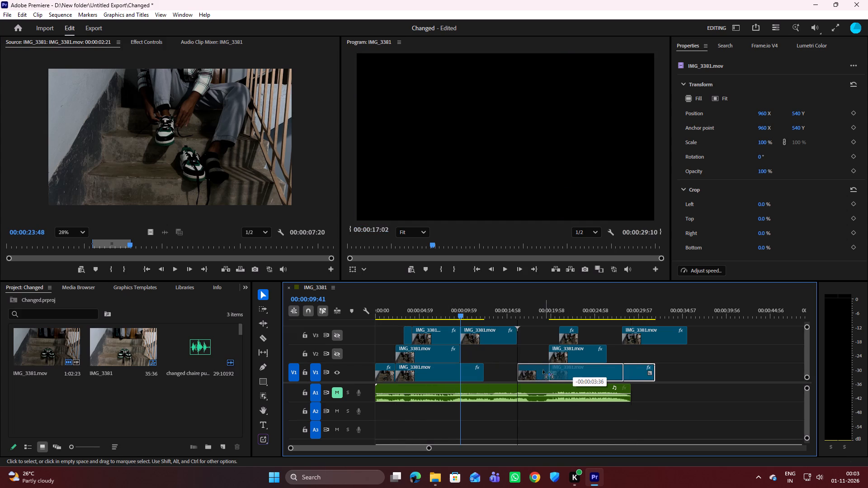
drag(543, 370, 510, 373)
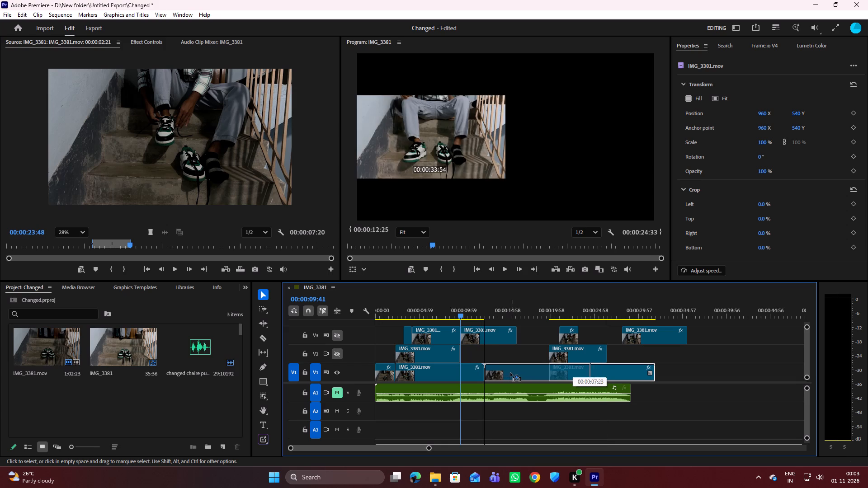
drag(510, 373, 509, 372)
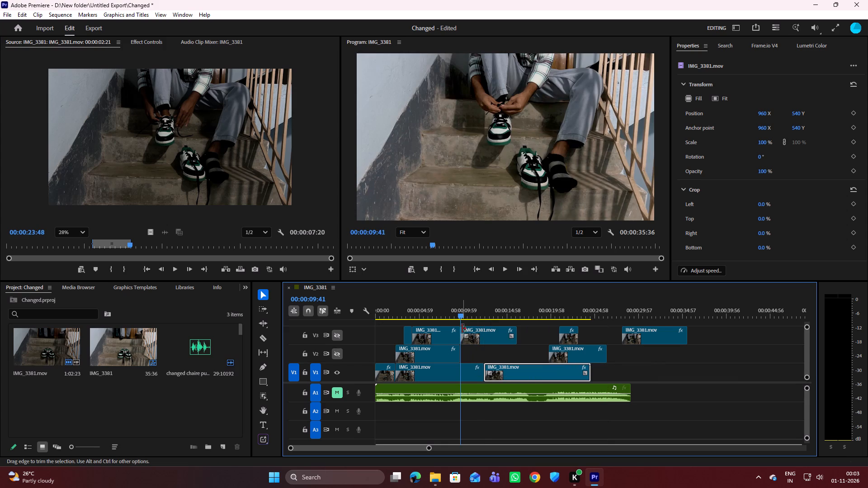
Return to the start of the sequence and unmute the music on audio track A1.
drag(459, 314, 364, 323)
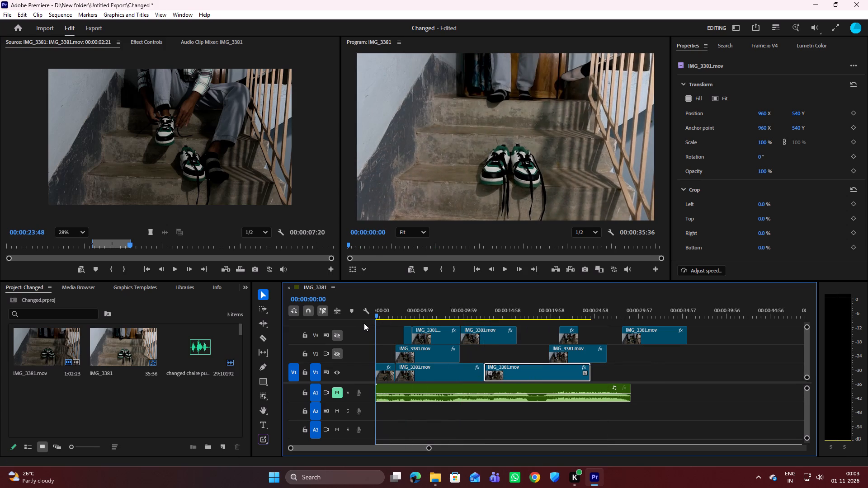
key(space)
key(space)
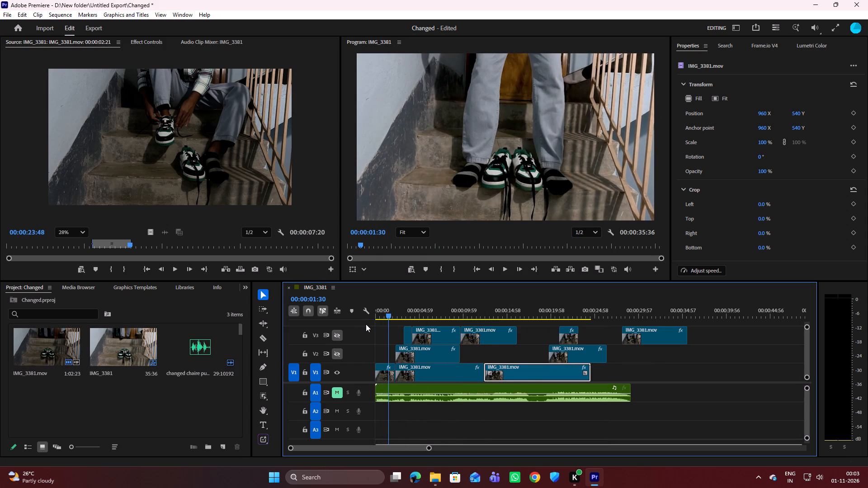
drag(390, 314, 363, 324)
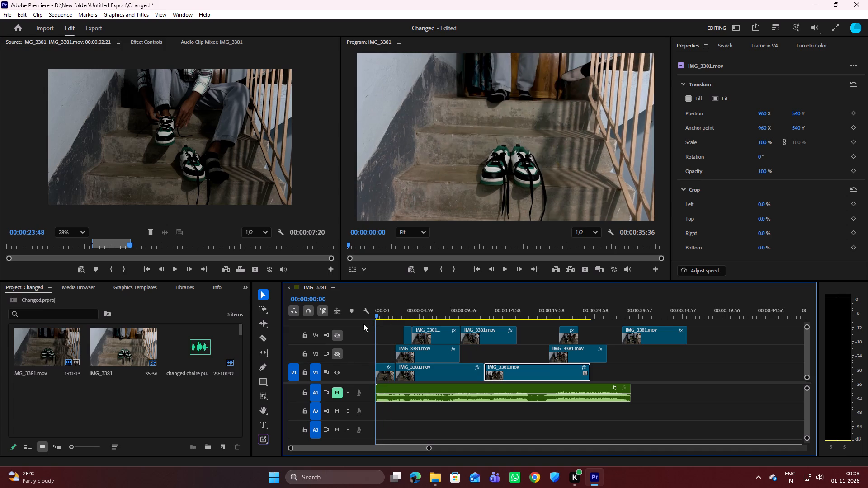
drag(363, 324, 360, 324)
click(335, 390)
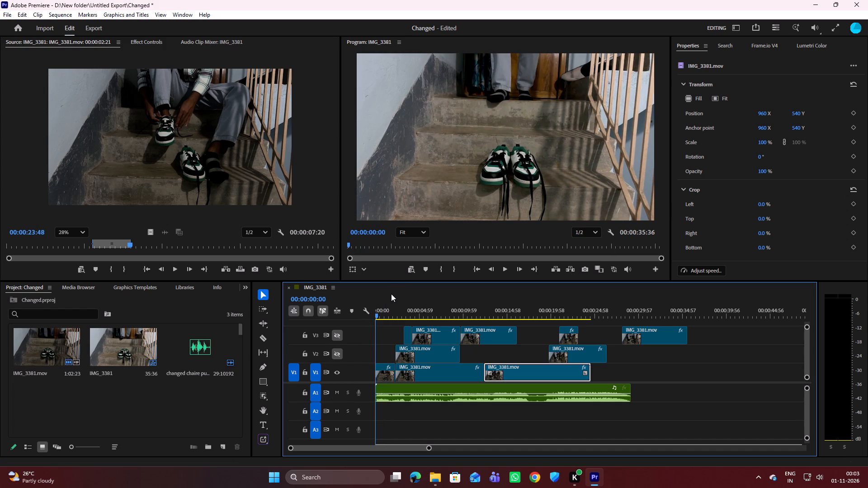
Play the sequence from the start with the music to examine how the shortened cut runs against the track.
key(space)
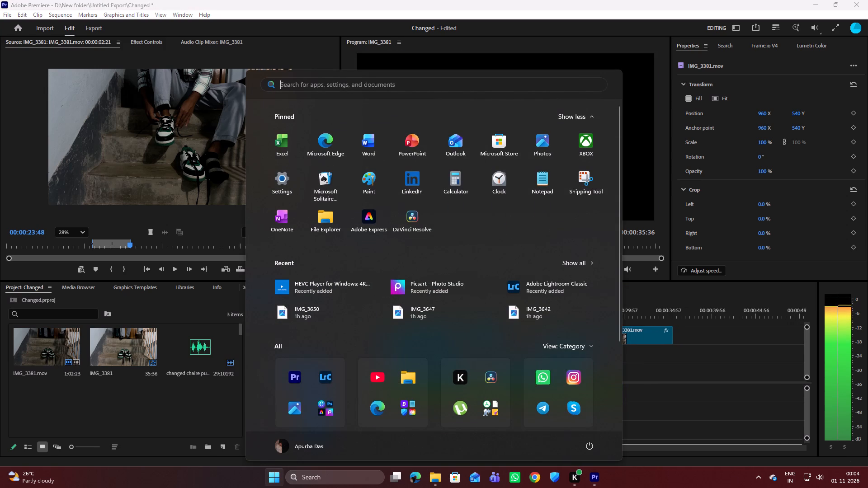
click(313, 477)
click(317, 477)
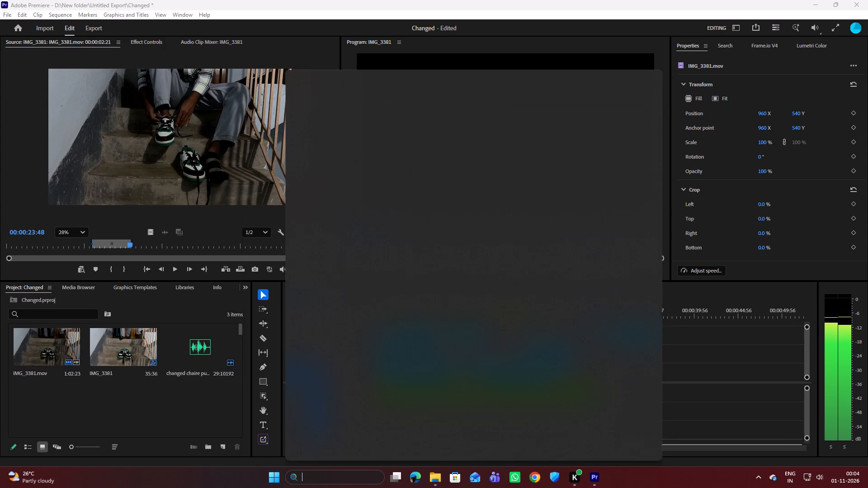
click(251, 478)
key(space)
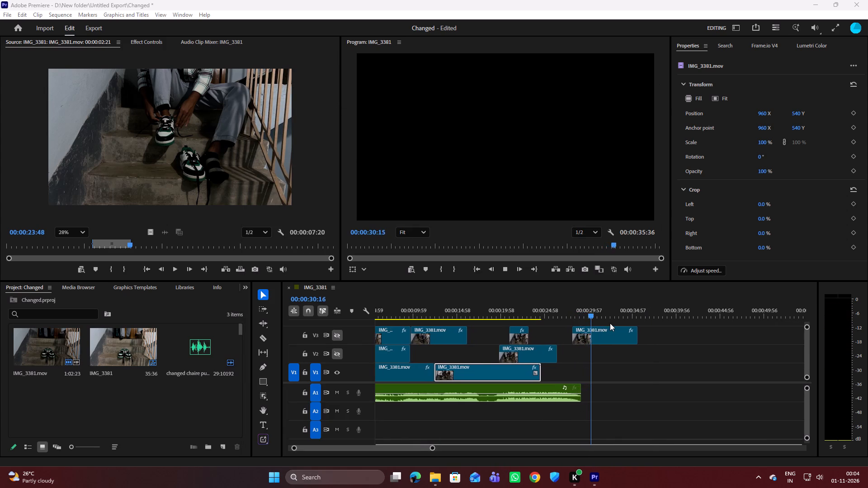
key(space)
key(space)
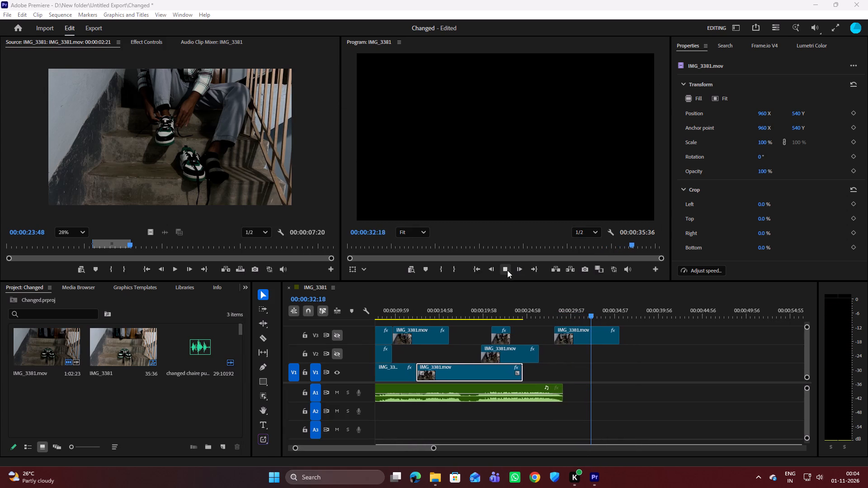
click(507, 270)
drag(591, 314, 497, 319)
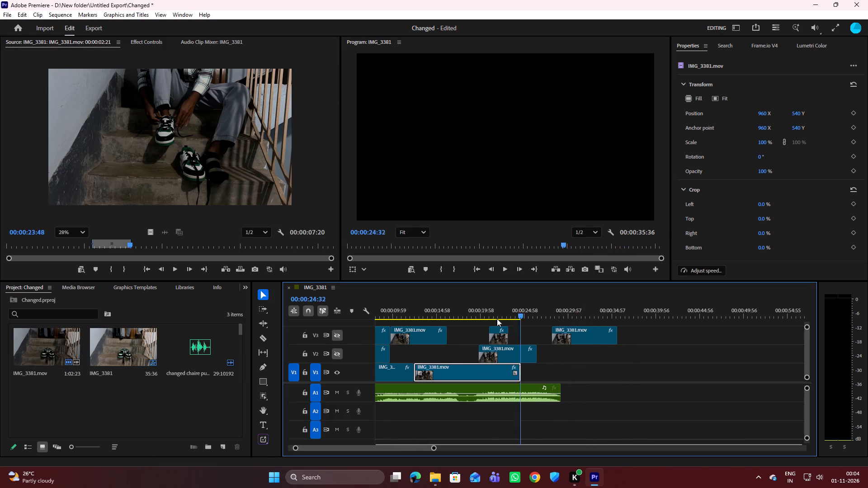
drag(497, 319, 401, 345)
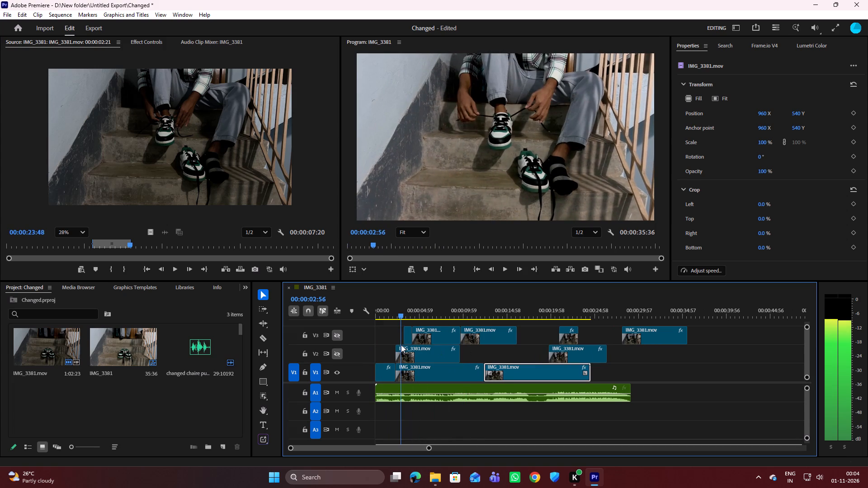
drag(401, 345, 378, 323)
key(space)
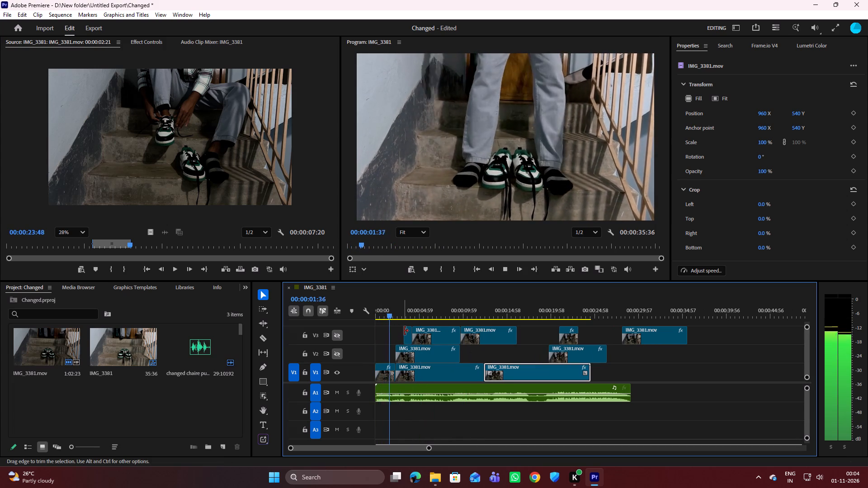
key(space)
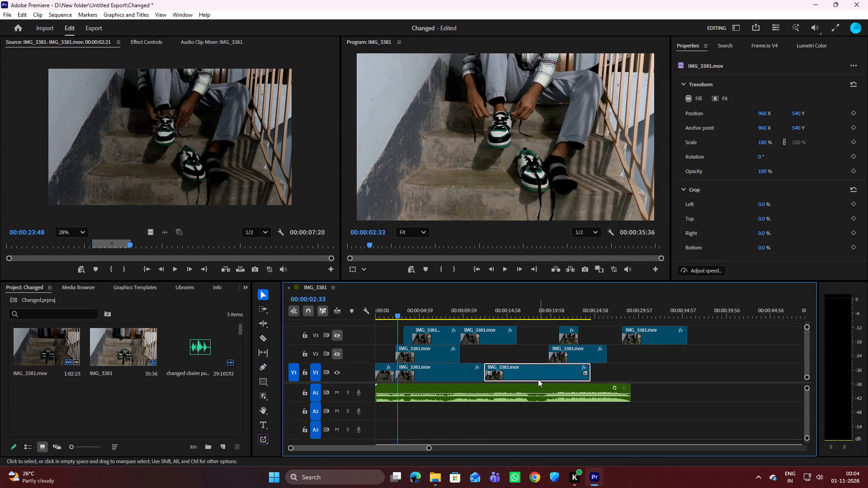
Shift the second-shoe clip on V1 later and place the second-shoe piece from V2 on V1 directly after the first-shoe section.
drag(532, 375, 590, 373)
drag(569, 352, 536, 360)
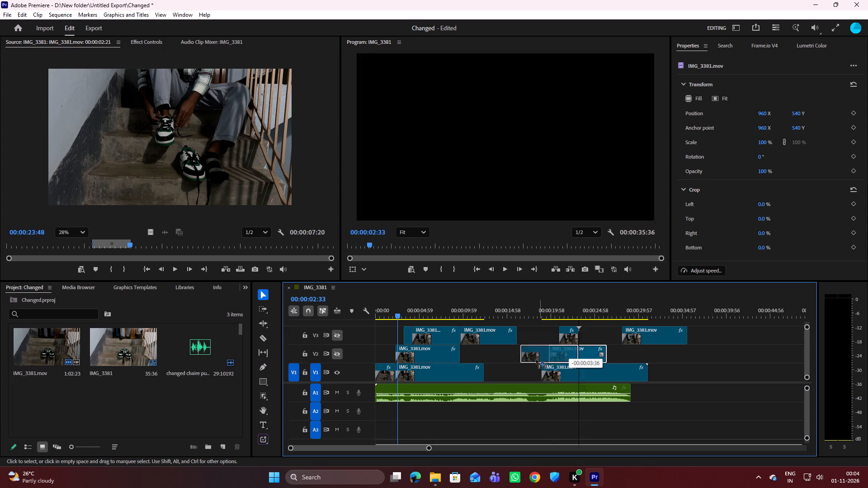
drag(536, 360, 505, 366)
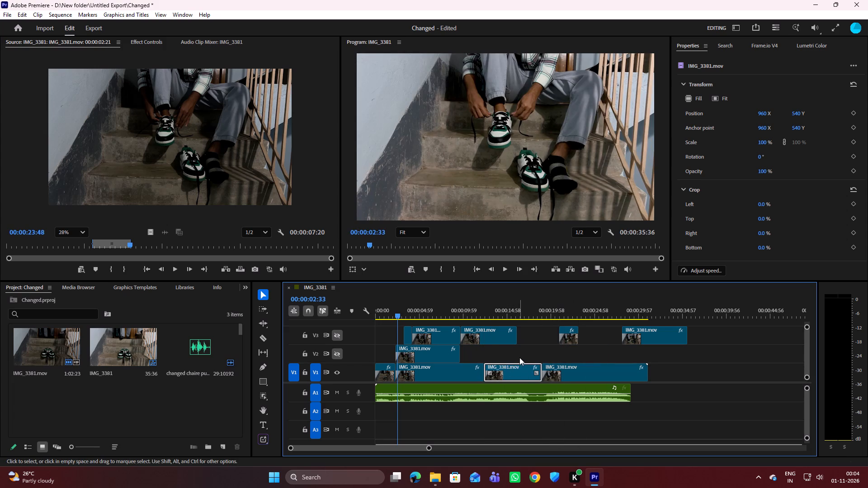
Shift both second-shoe clips on V1 together about 2 seconds later, leaving a gap after the first-shoe section.
drag(518, 355, 585, 373)
drag(516, 370, 534, 374)
Play from the end of the first-shoe section through both second-shoe clips to examine the restored lacing footage.
drag(397, 312, 481, 333)
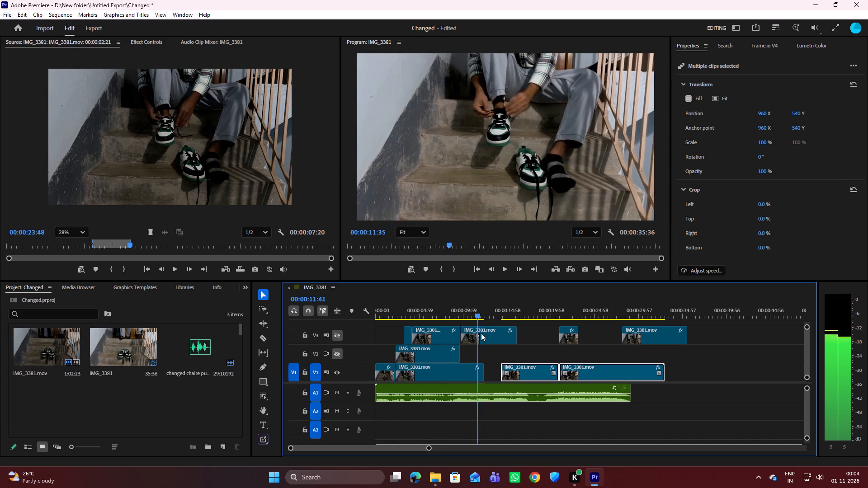
drag(481, 333, 500, 337)
key(space)
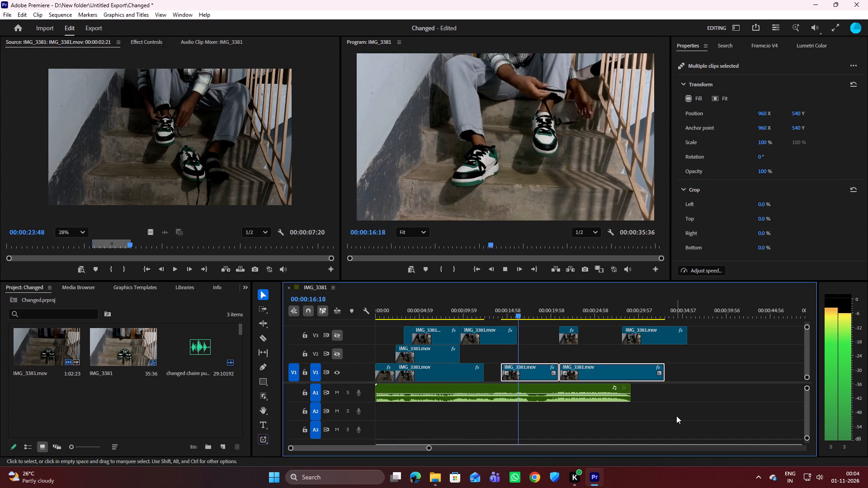
key(space)
key(space)
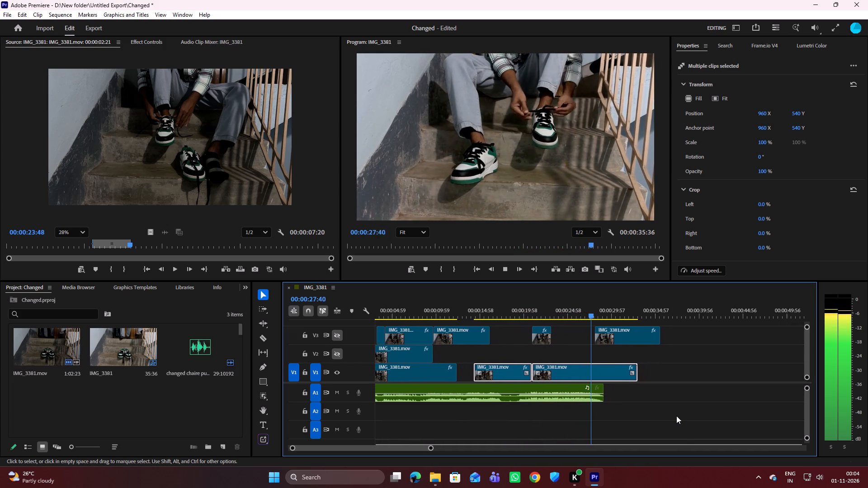
key(space)
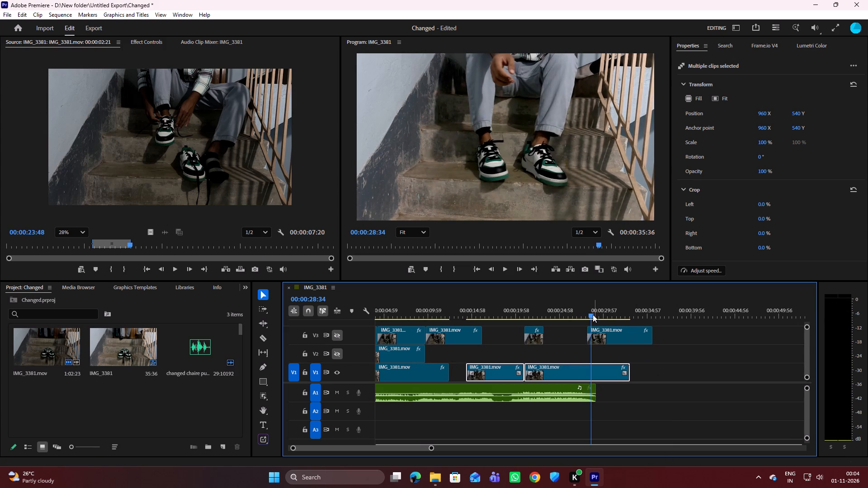
drag(593, 314, 422, 323)
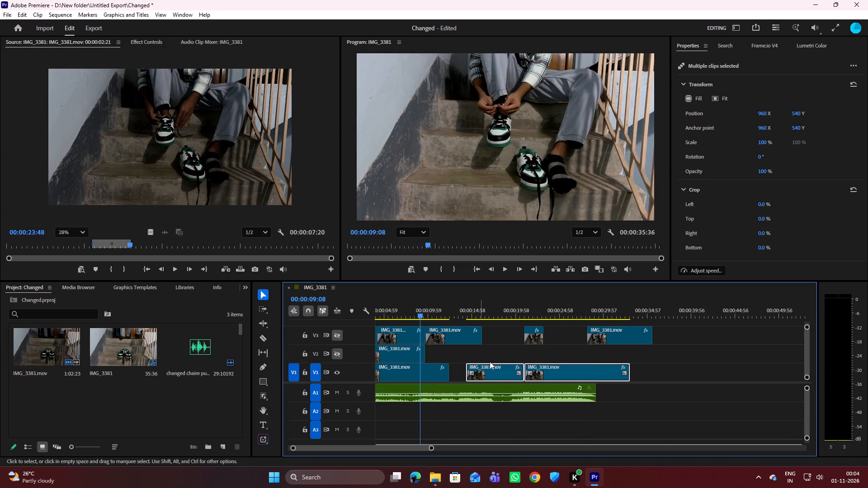
Shift both second-shoe clips on V1 together later by 00:00:07:10 to widen the gap after the first-shoe section.
drag(488, 370, 552, 378)
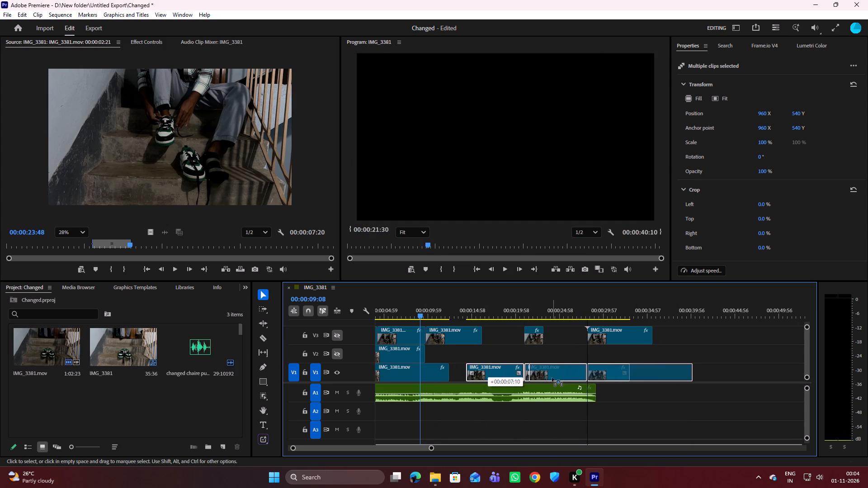
drag(552, 378, 551, 377)
Move the parked first-shoe lacing piece from V2 down to V1, directly after the knot-tying section.
scroll(479, 357, up, 3)
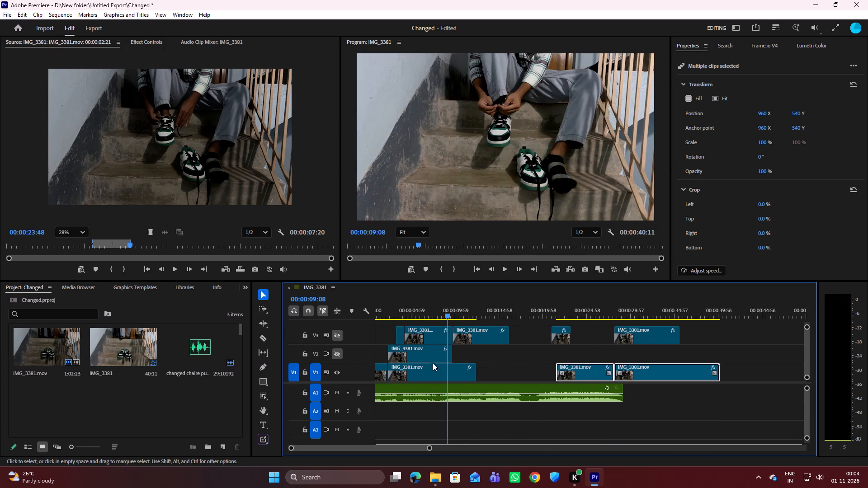
click(429, 354)
drag(429, 354, 518, 380)
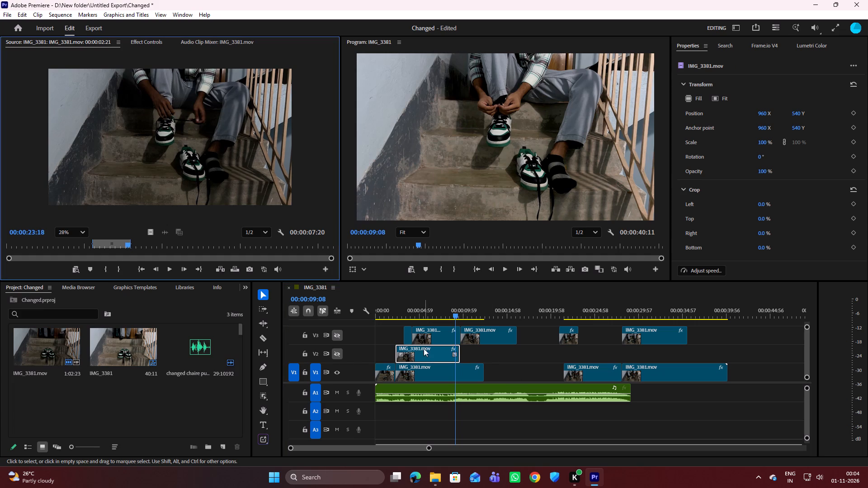
drag(428, 356, 514, 369)
Play the opening and first-shoe sections on V1 to examine the order of the knot-tying and lacing pieces.
drag(458, 312, 437, 314)
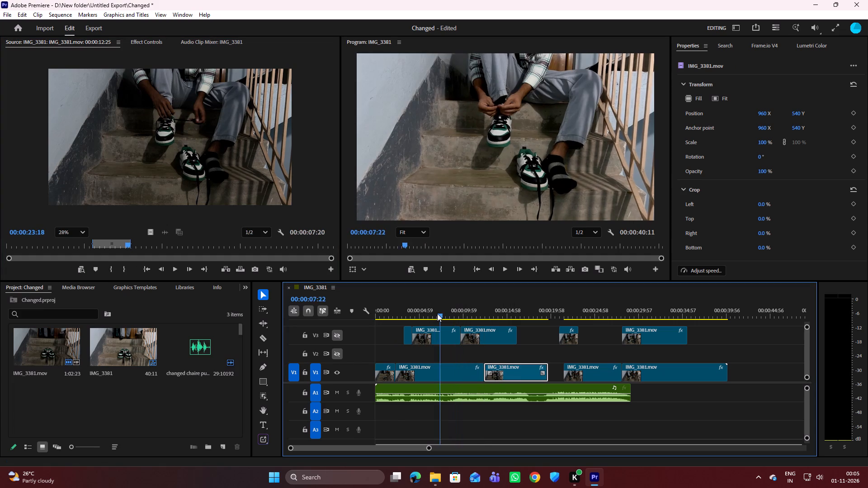
drag(437, 314, 377, 311)
key(space)
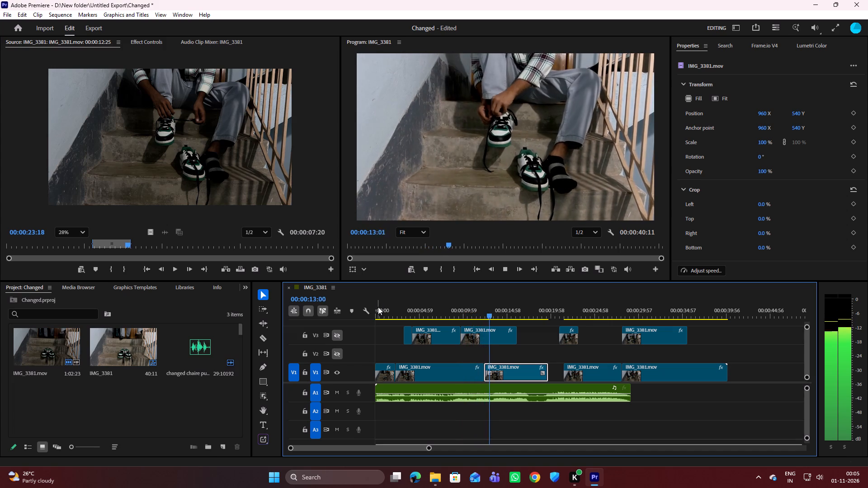
key(space)
drag(496, 314, 495, 314)
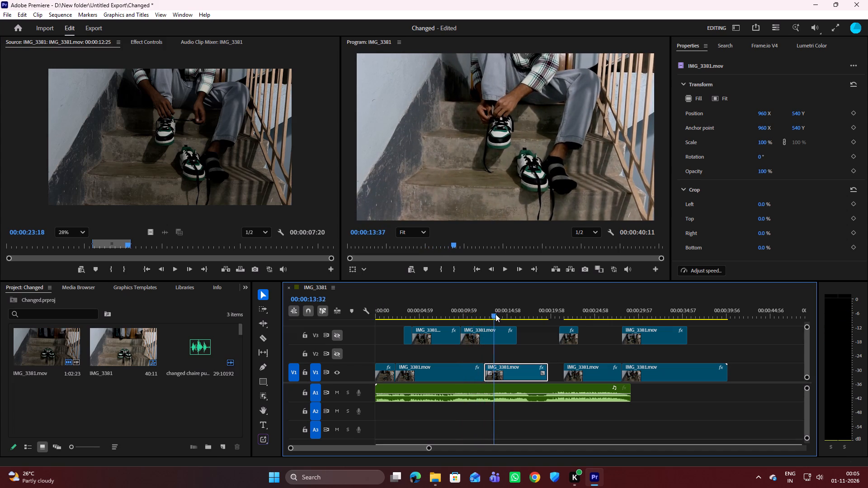
drag(495, 314, 406, 319)
key(space)
key(space)
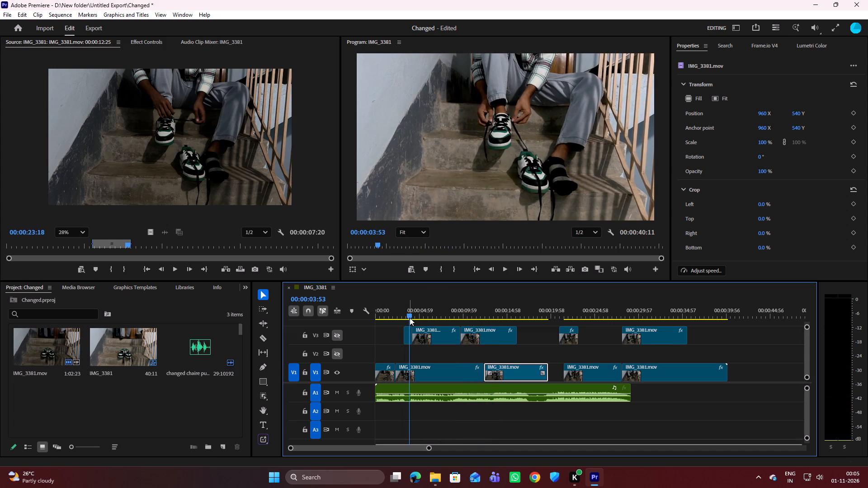
drag(410, 316, 456, 313)
key(space)
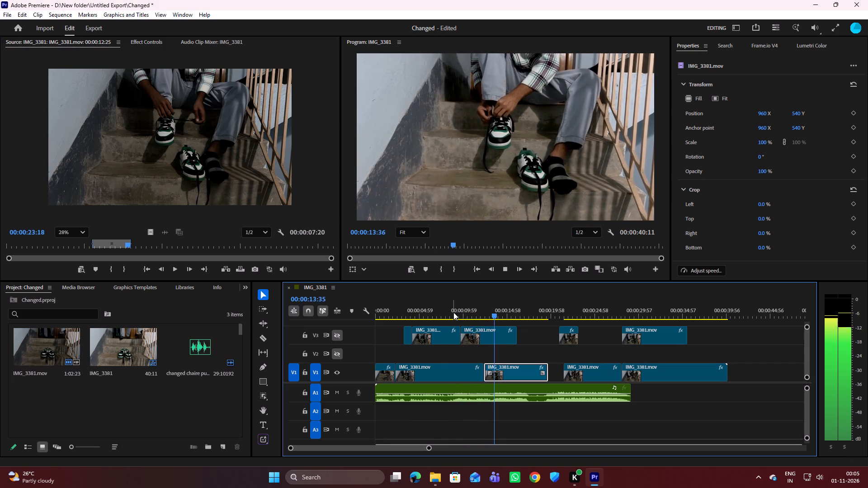
key(space)
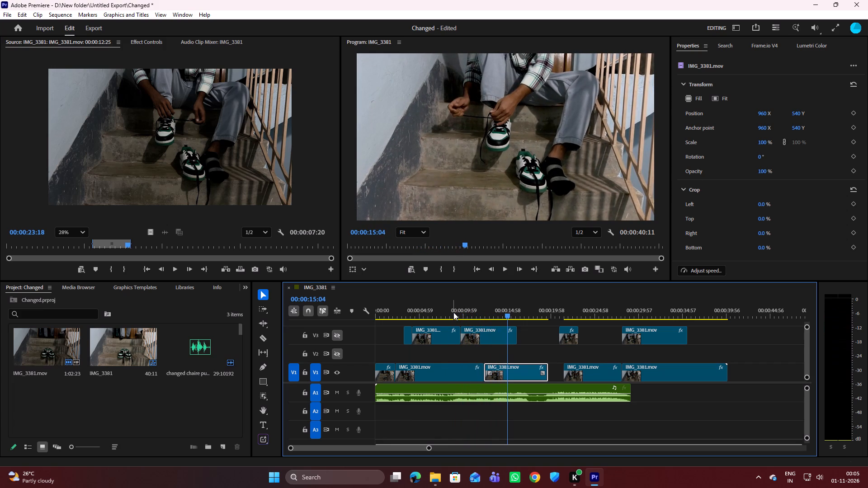
Move the first-shoe lacing piece after the knot-tying section straight up from V1 to V2.
drag(524, 370, 524, 363)
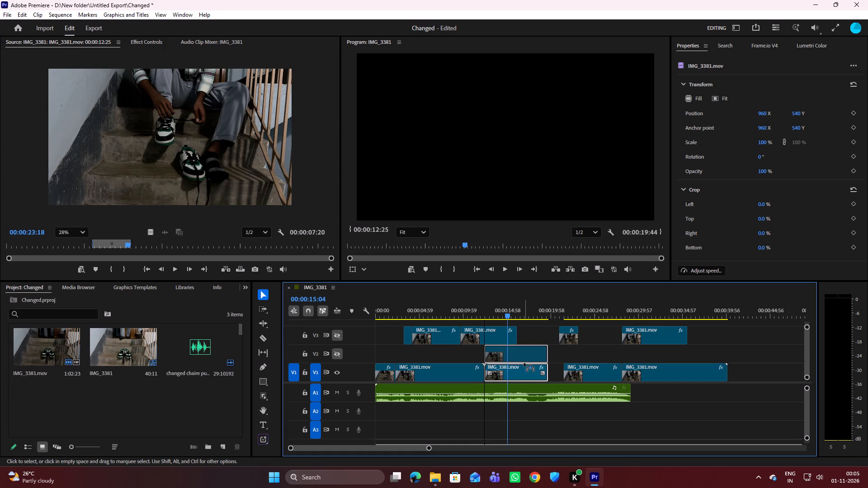
drag(524, 363, 524, 360)
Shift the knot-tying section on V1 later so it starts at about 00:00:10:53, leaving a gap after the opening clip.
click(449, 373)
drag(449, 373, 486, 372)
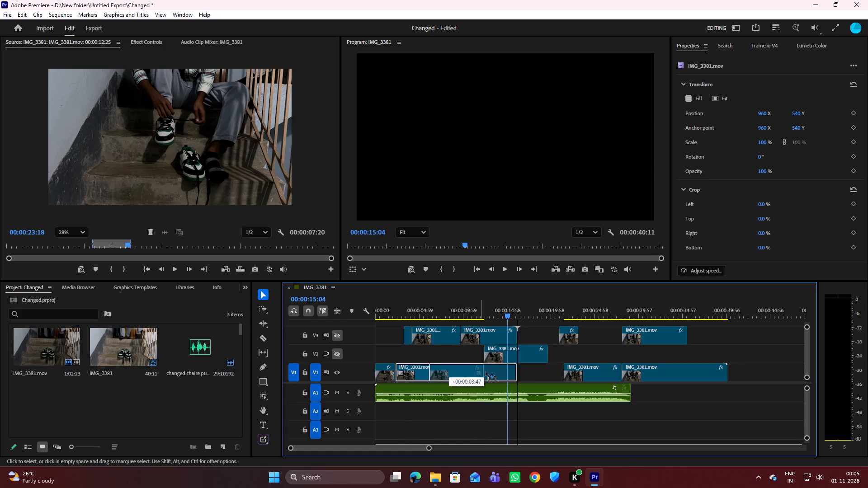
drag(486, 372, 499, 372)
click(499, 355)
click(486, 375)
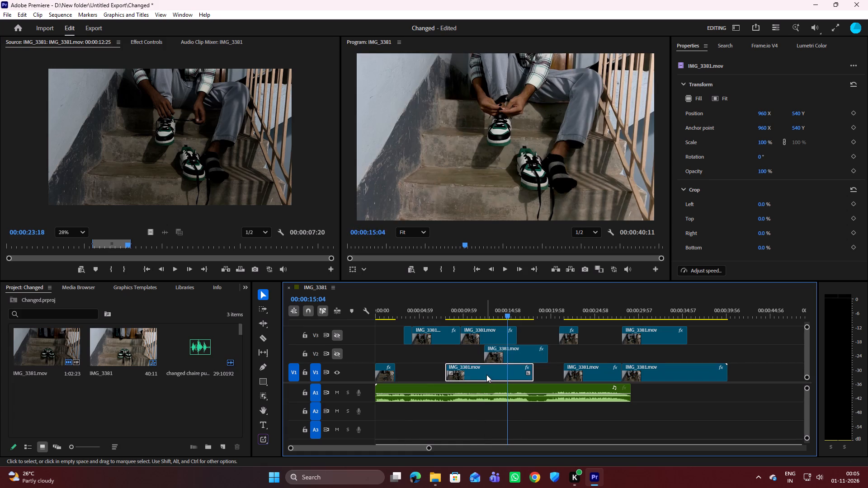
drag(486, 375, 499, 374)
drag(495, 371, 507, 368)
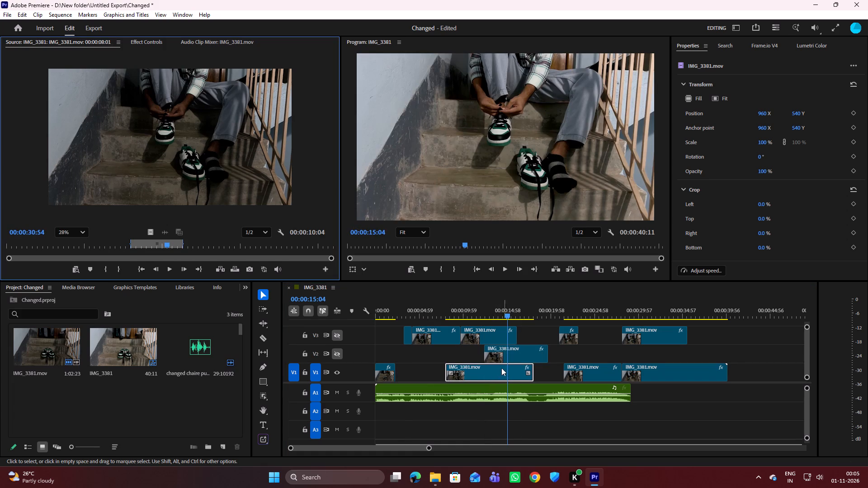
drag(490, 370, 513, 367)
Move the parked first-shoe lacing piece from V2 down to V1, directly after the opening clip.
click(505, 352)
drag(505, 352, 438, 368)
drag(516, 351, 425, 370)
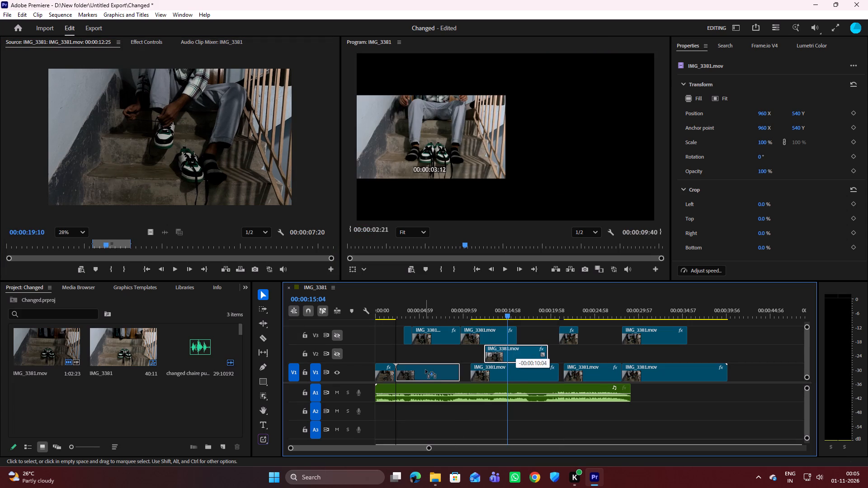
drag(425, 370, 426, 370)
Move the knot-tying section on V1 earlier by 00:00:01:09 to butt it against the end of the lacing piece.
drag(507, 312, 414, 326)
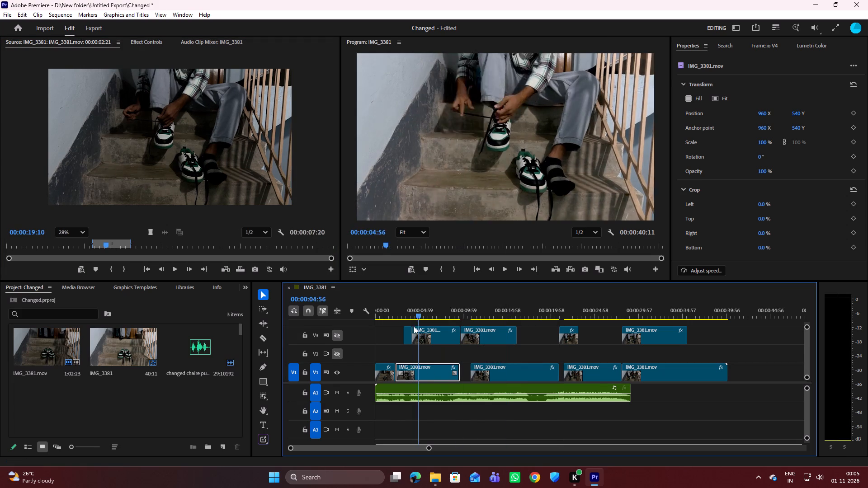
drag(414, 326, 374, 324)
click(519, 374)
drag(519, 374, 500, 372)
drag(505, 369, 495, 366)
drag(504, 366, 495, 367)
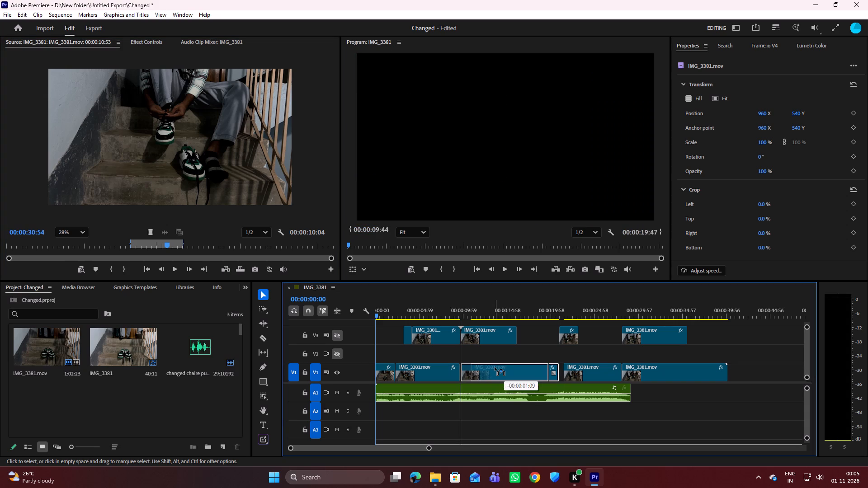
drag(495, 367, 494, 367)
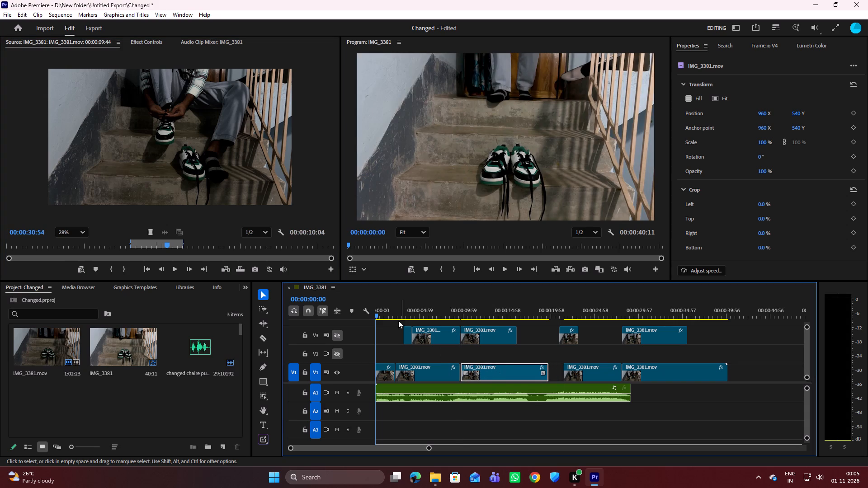
Play the reordered V1 sequence from the start through the second-shoe clips to examine the lacing and knot-tying flow against the music.
key(space)
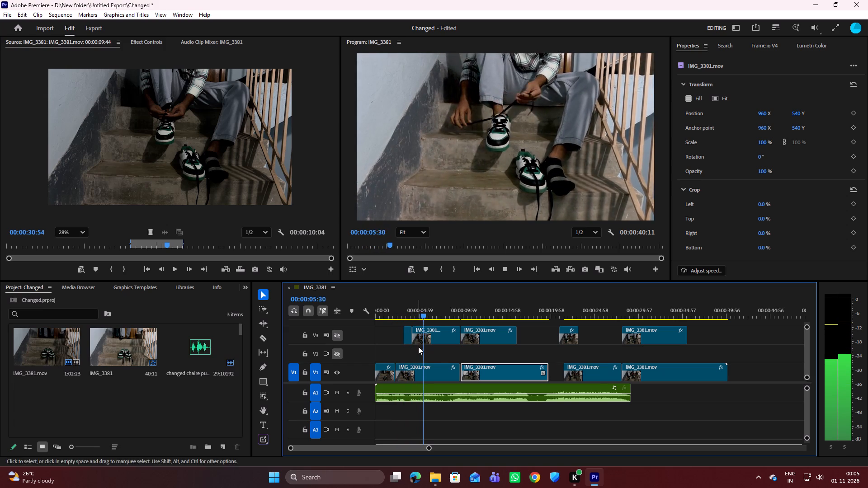
key(space)
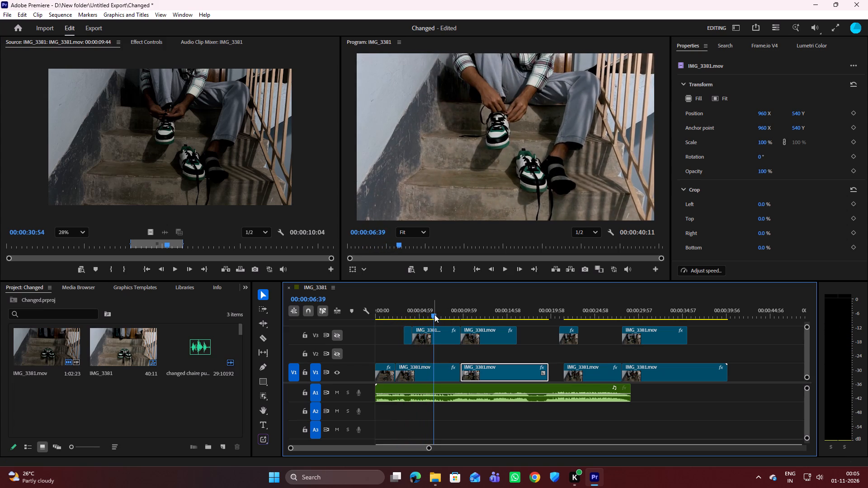
drag(434, 314, 378, 314)
key(space)
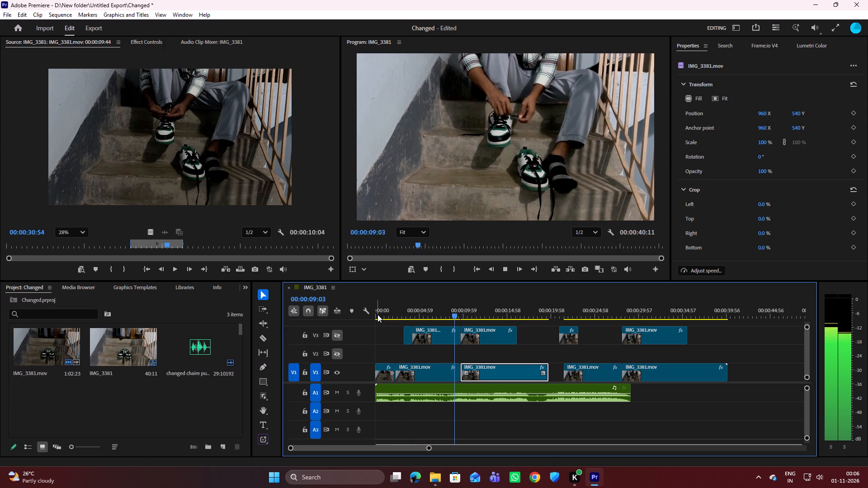
key(space)
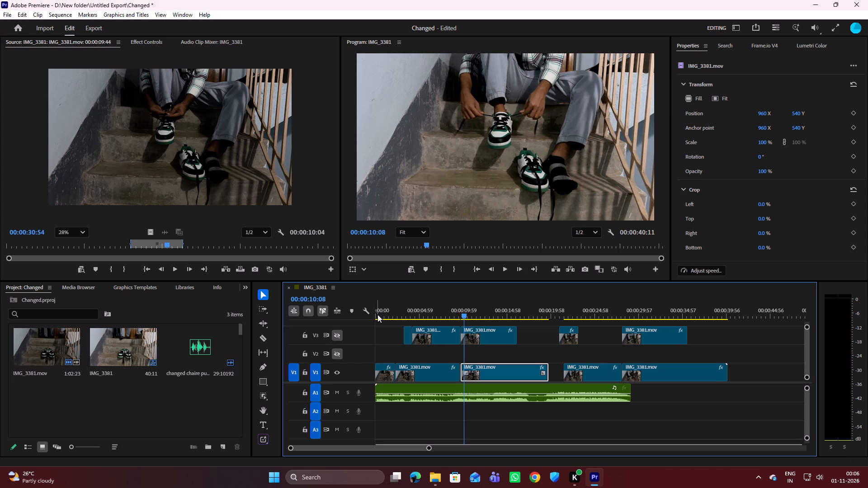
key(space)
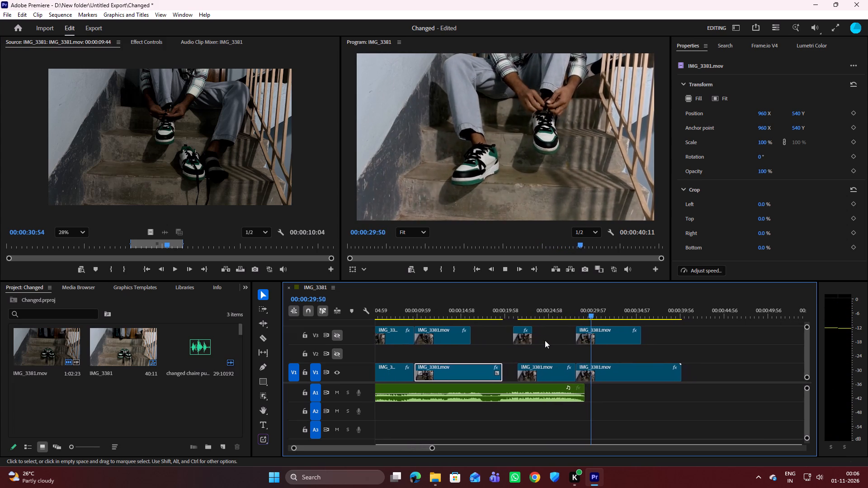
key(space)
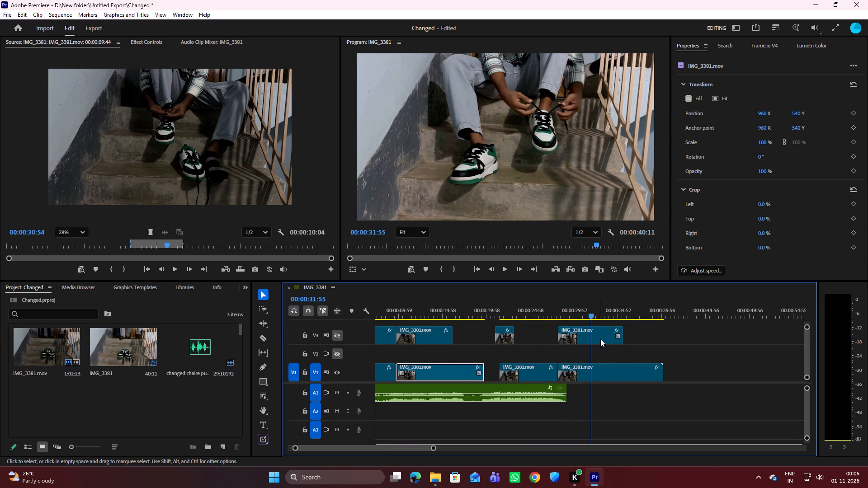
key(space)
key(space)
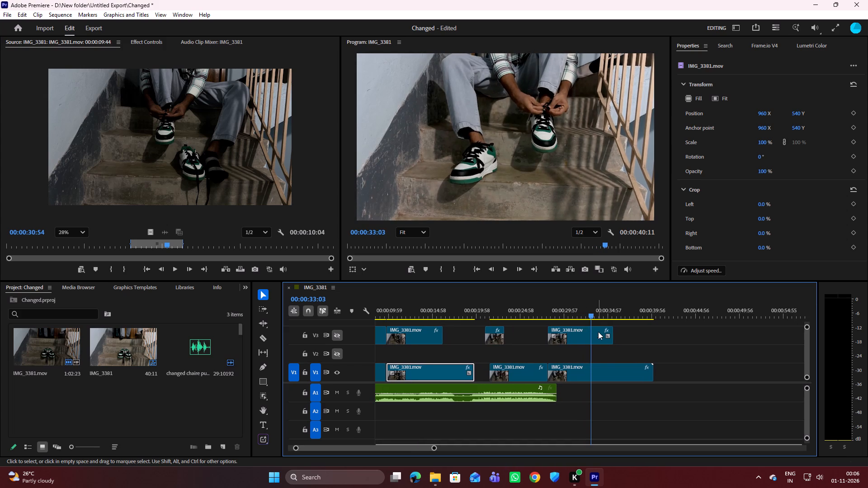
key(space)
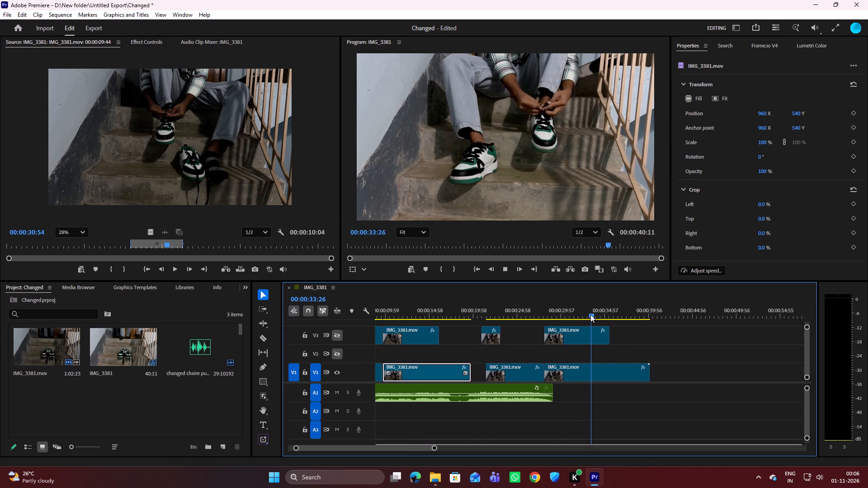
key(space)
drag(590, 314, 516, 322)
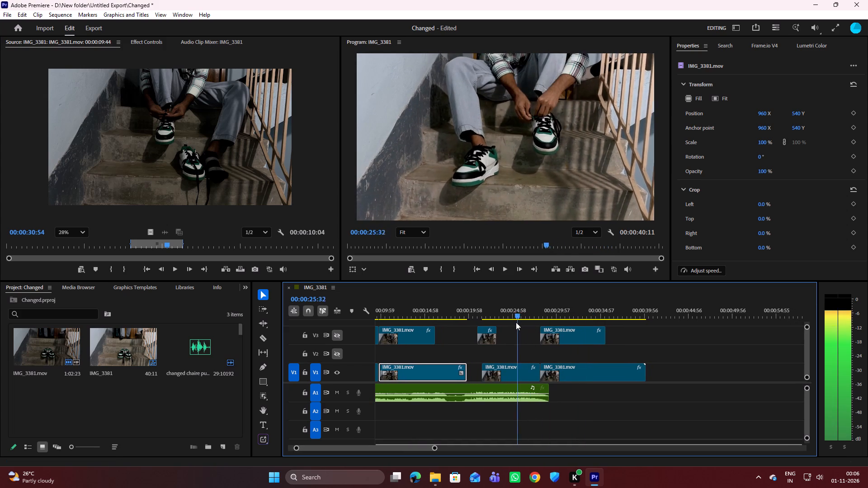
drag(516, 322, 536, 332)
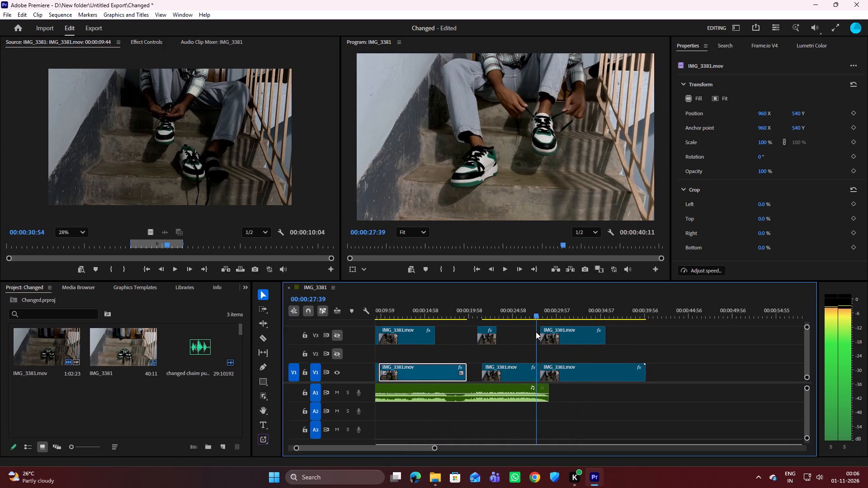
drag(536, 332, 537, 332)
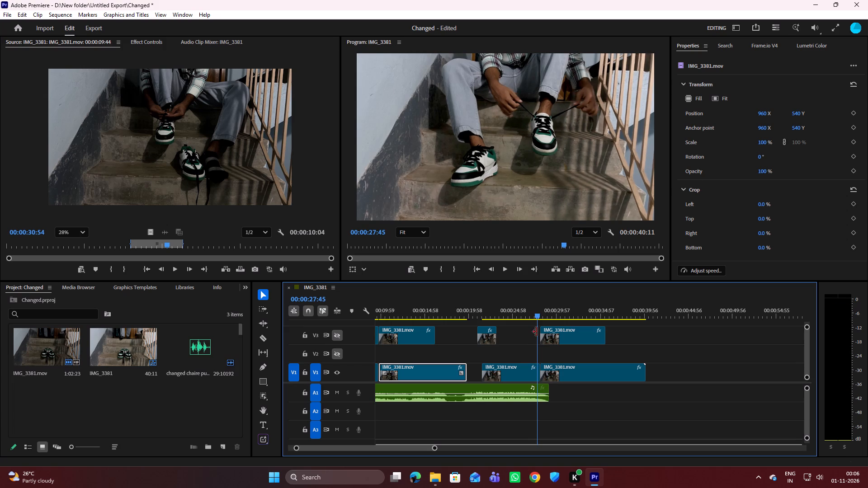
Move the first-shoe lacing piece and the earlier of the two second-shoe clips straight up from V1 to V2.
scroll(453, 360, up, 11)
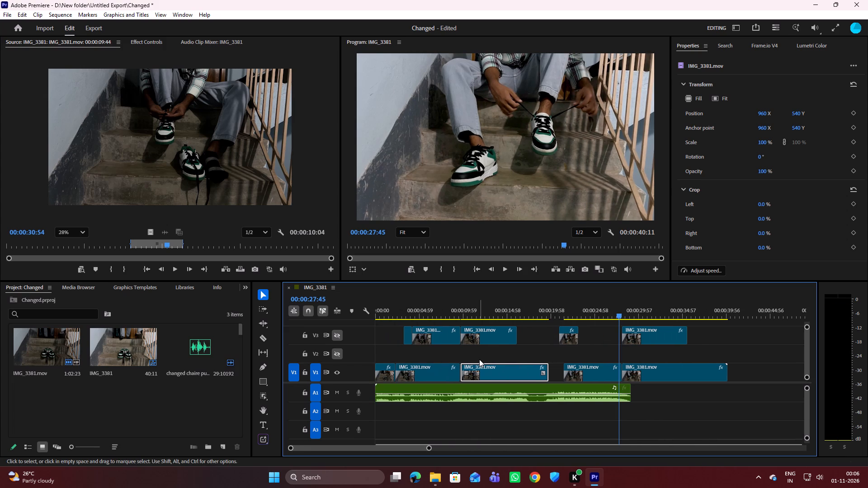
drag(425, 367, 427, 357)
click(593, 372)
drag(594, 372, 593, 359)
drag(587, 370, 588, 357)
drag(587, 369, 587, 360)
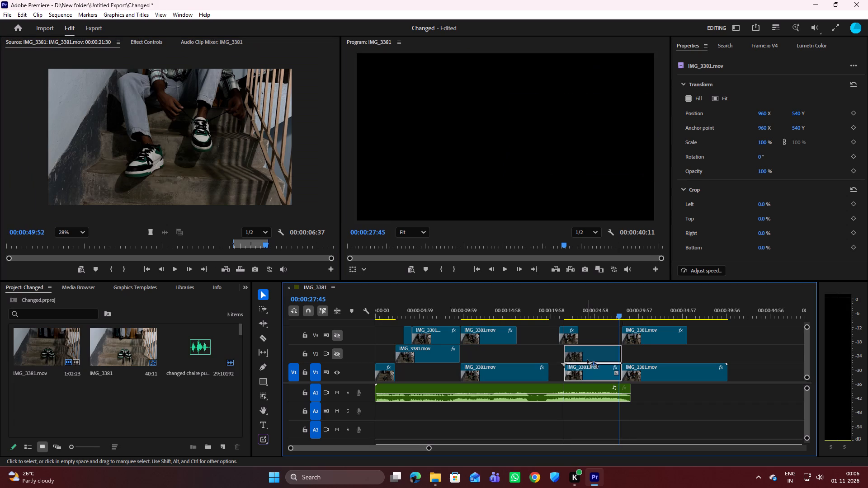
drag(587, 360, 587, 356)
Move the knot-tying section on V1 earlier by about 00:00:07:23 to sit directly after the opening clip.
drag(499, 373, 437, 372)
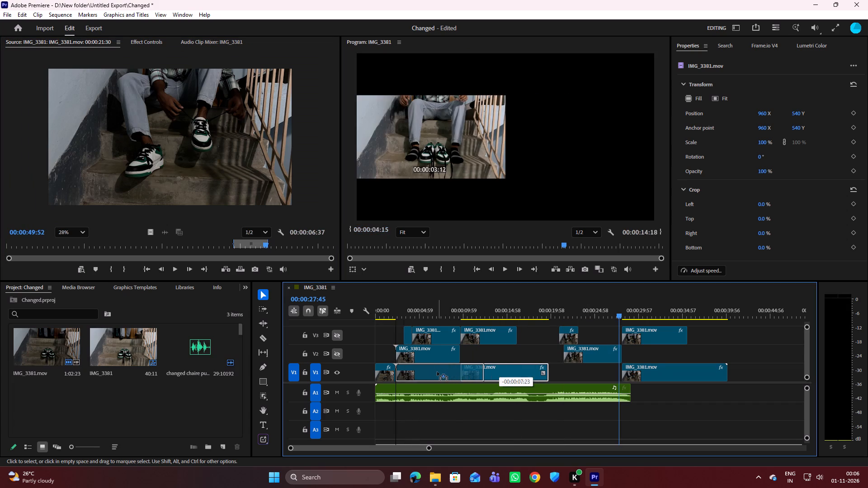
drag(437, 372, 435, 372)
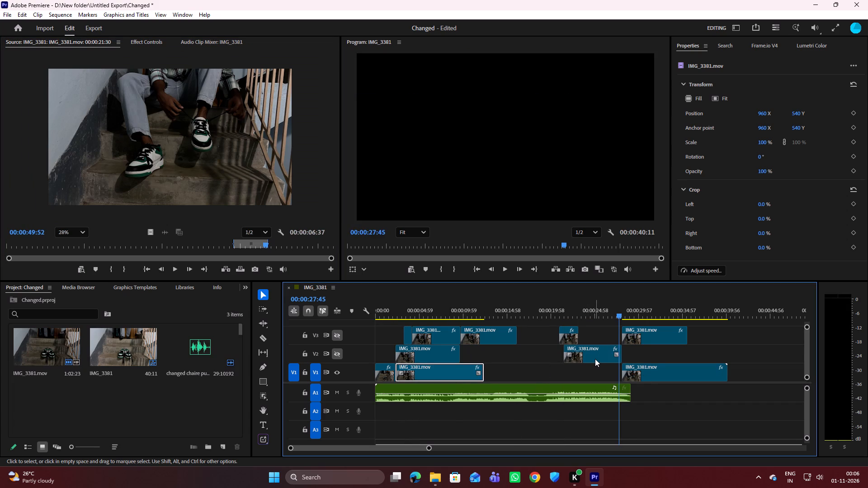
Move the final second-shoe clip on V1 earlier to sit directly after the knot-tying section.
scroll(495, 387, up, 4)
drag(662, 375, 522, 378)
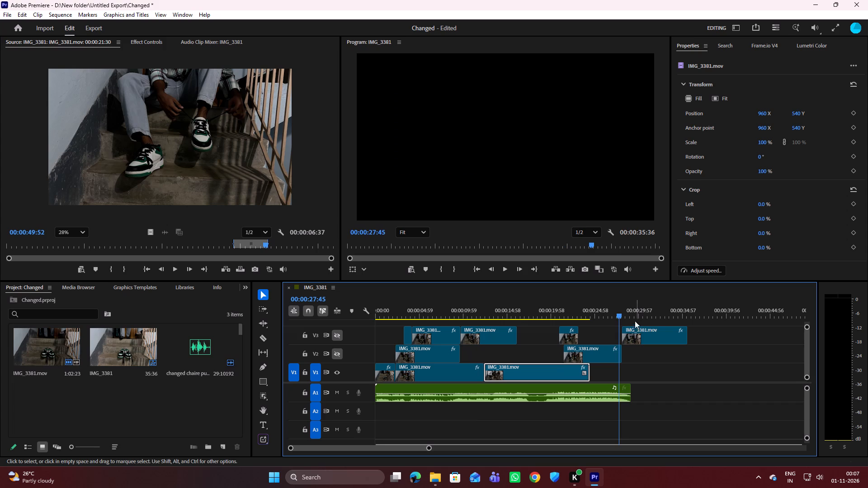
Scrub and play the end of the final V1 clip and the remaining music to examine how their end points compare.
drag(621, 313, 591, 312)
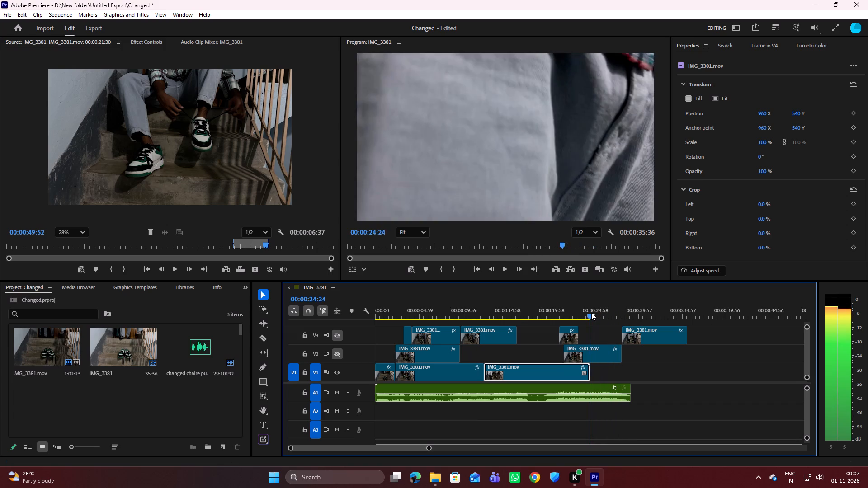
drag(591, 312, 591, 312)
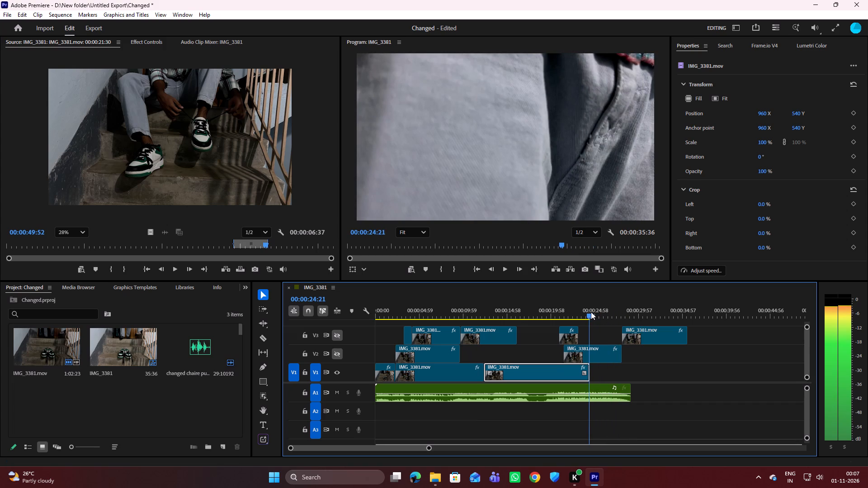
drag(591, 312, 633, 315)
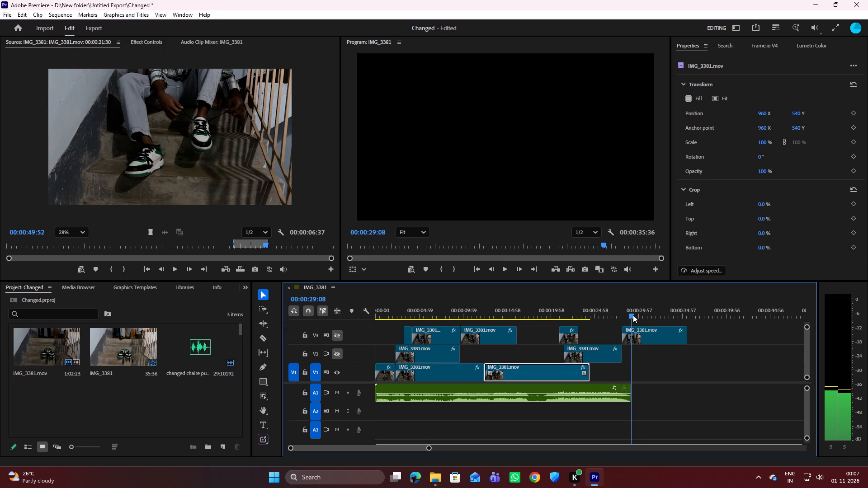
drag(633, 315, 632, 315)
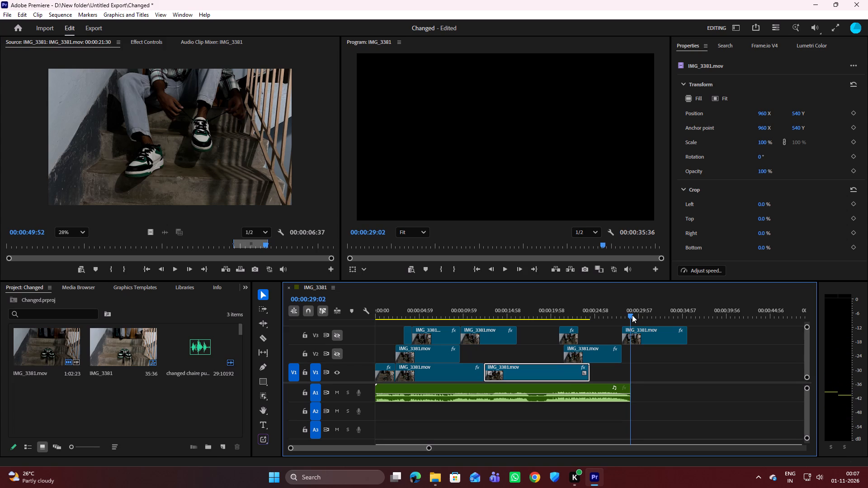
drag(632, 315, 631, 316)
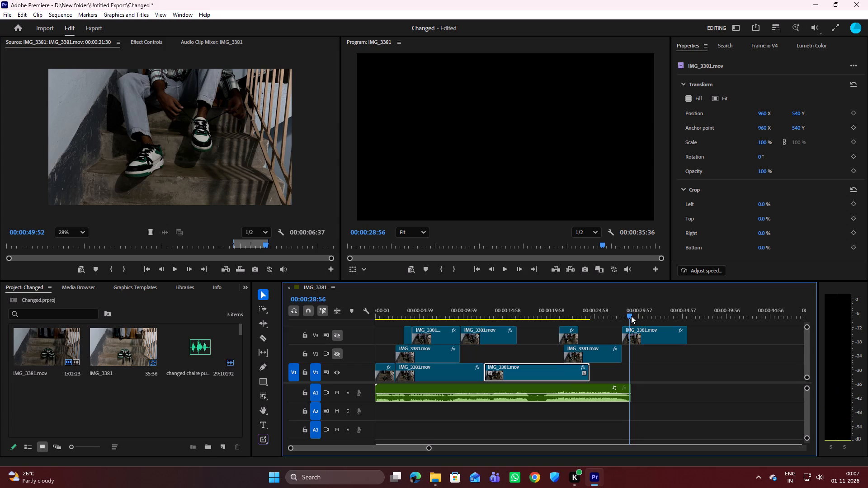
drag(631, 316, 591, 314)
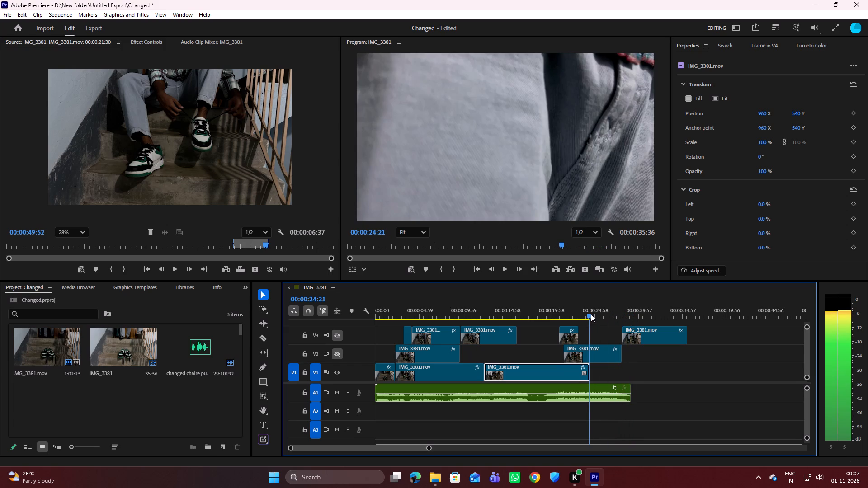
drag(591, 314, 612, 312)
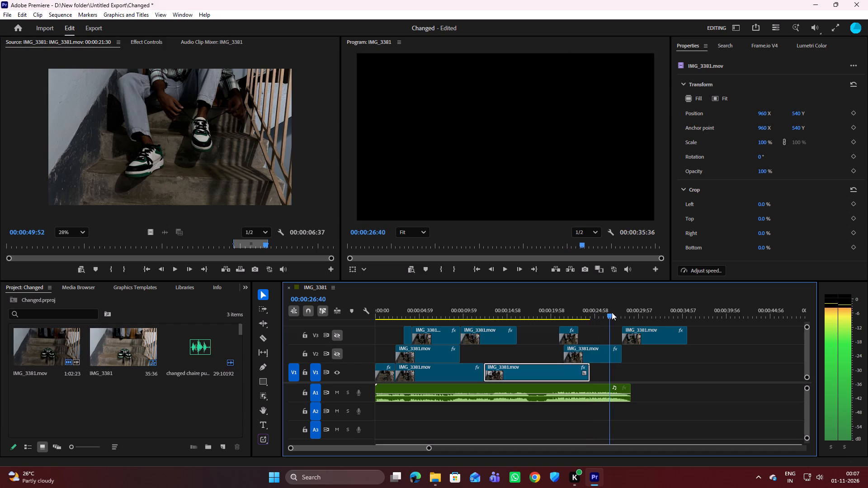
drag(612, 312, 593, 309)
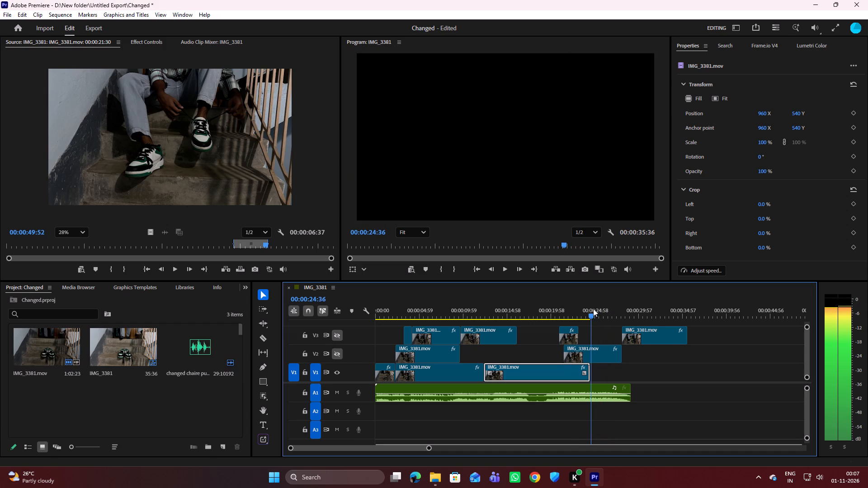
drag(593, 309, 550, 315)
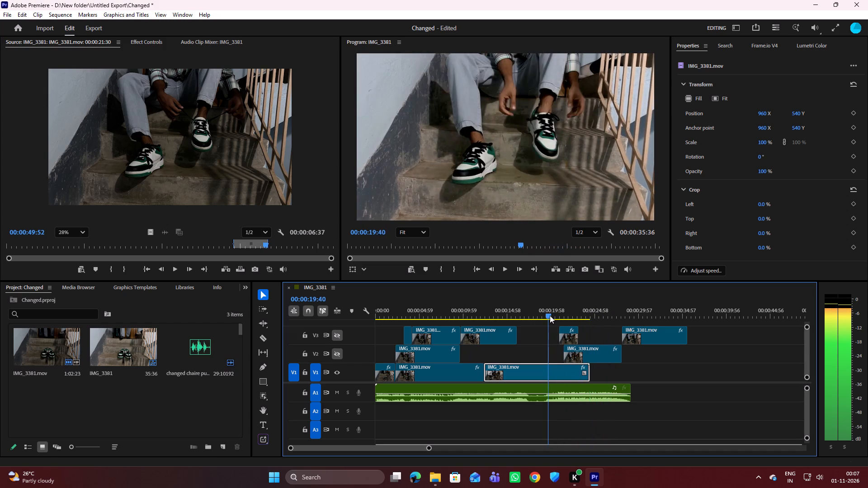
drag(550, 315, 555, 315)
key(space)
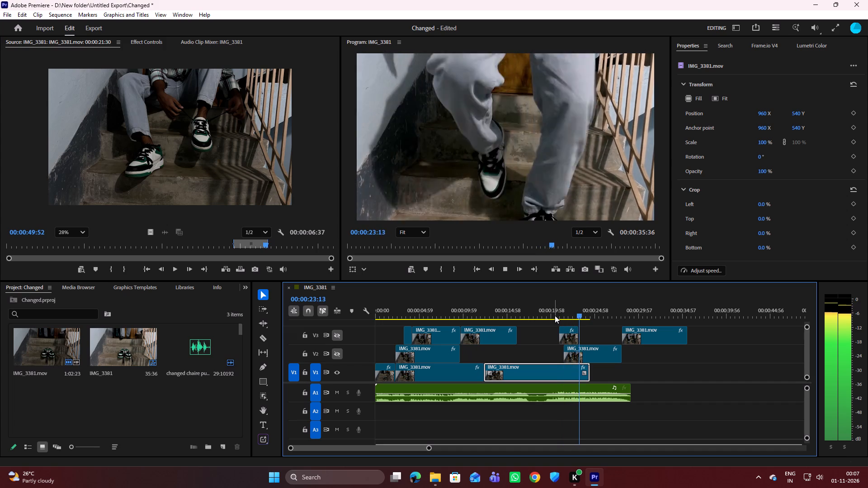
key(space)
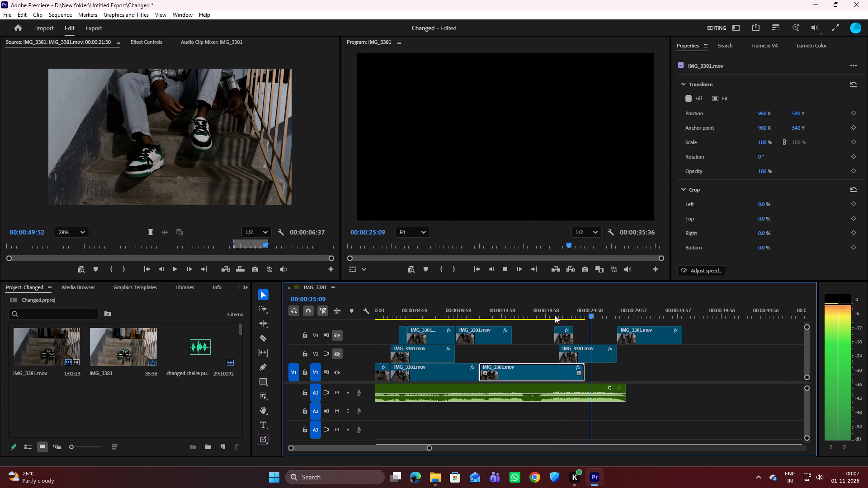
key(space)
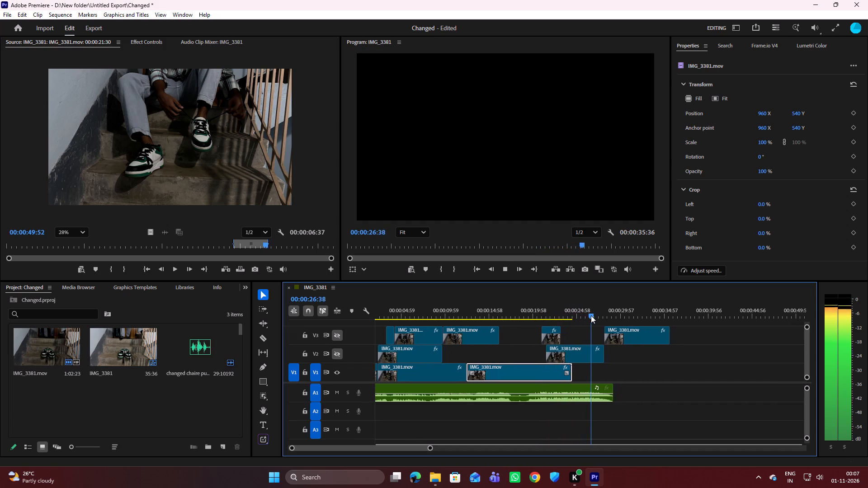
Move the final second-shoe clip on V1 later so that it ends exactly where the music ends.
key(space)
drag(591, 315, 526, 317)
drag(528, 373, 532, 372)
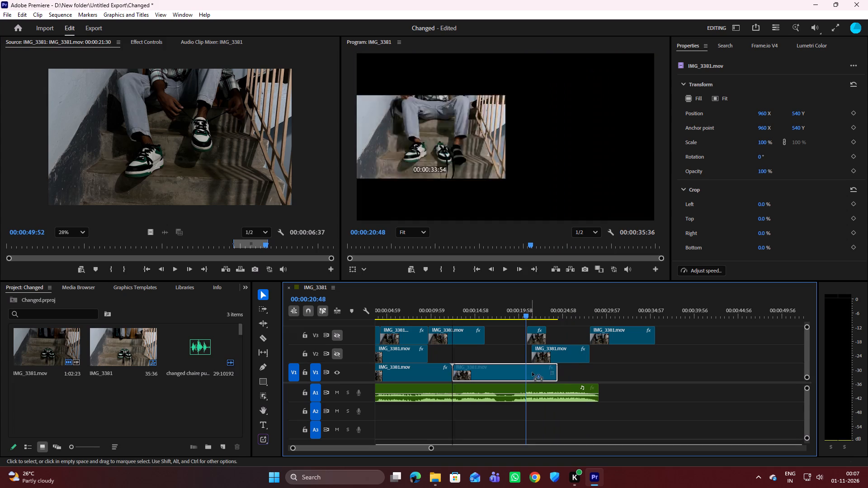
drag(532, 372, 568, 373)
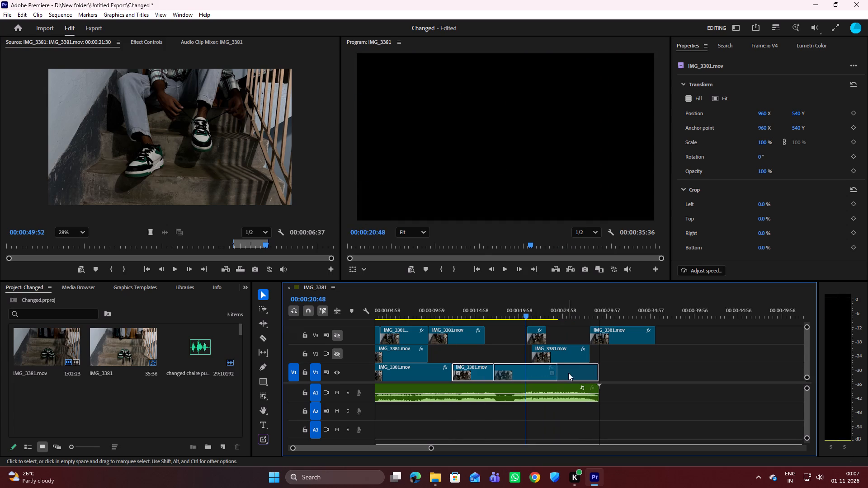
scroll(495, 346, up, 9)
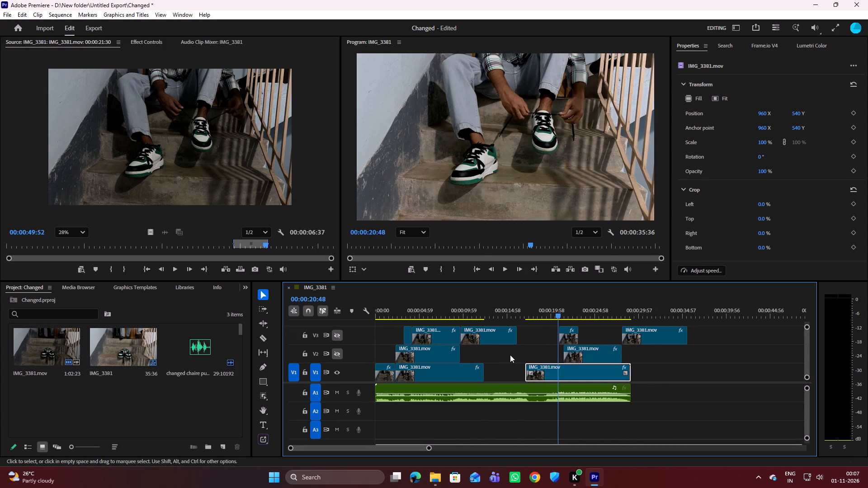
Show only track V3 and play from 00:00:21:25 to examine the short parked clip near the end of the music.
click(432, 370)
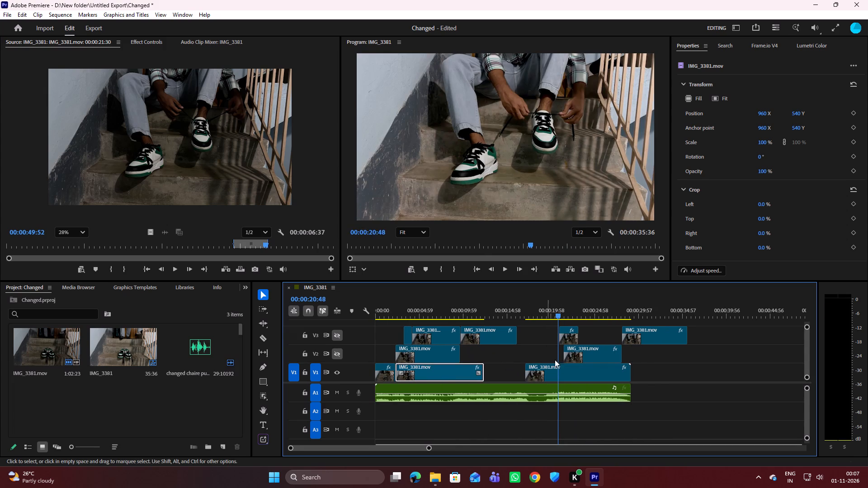
click(580, 357)
drag(557, 313, 559, 312)
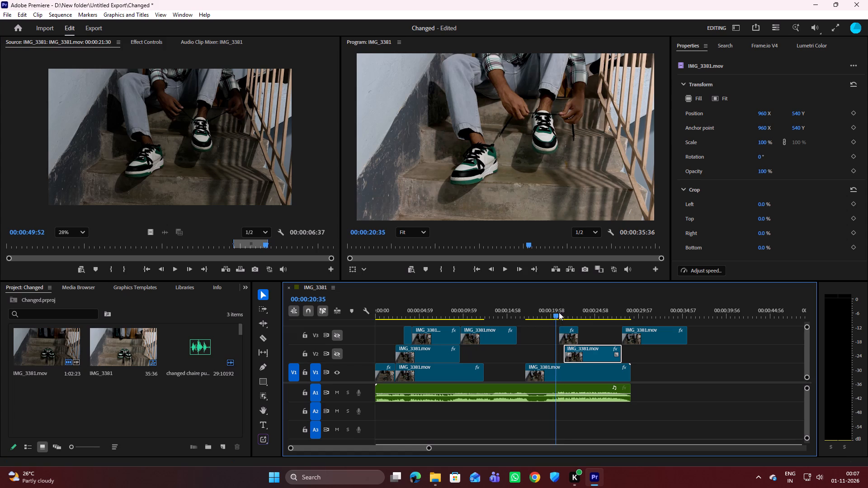
drag(559, 312, 565, 312)
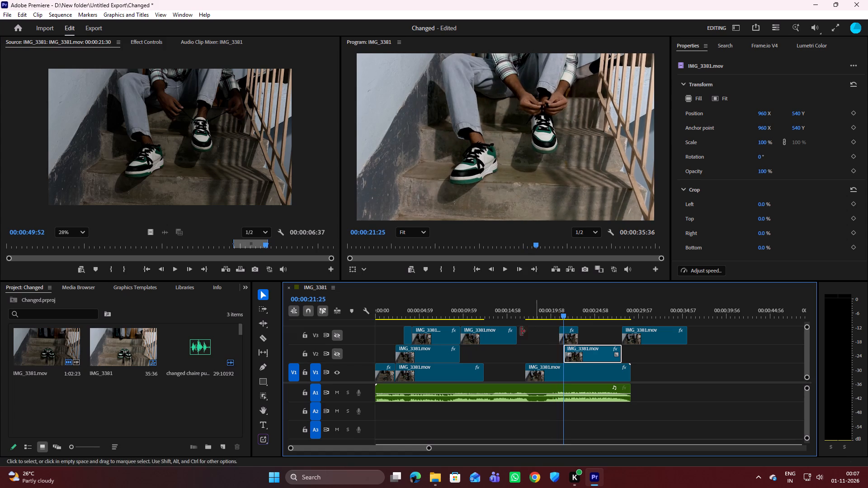
click(334, 374)
click(338, 337)
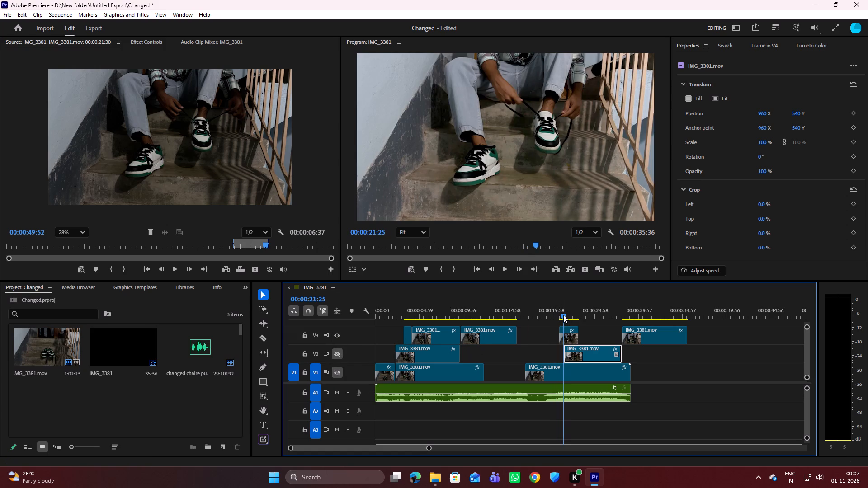
key(space)
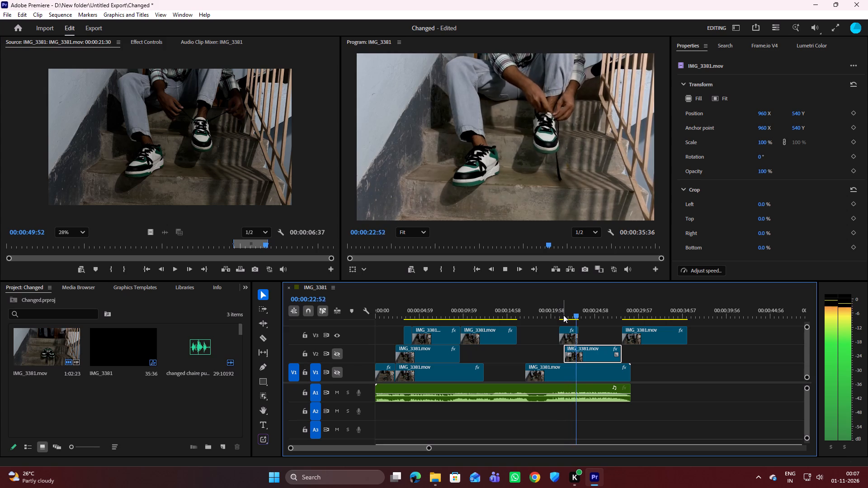
key(space)
key(space)
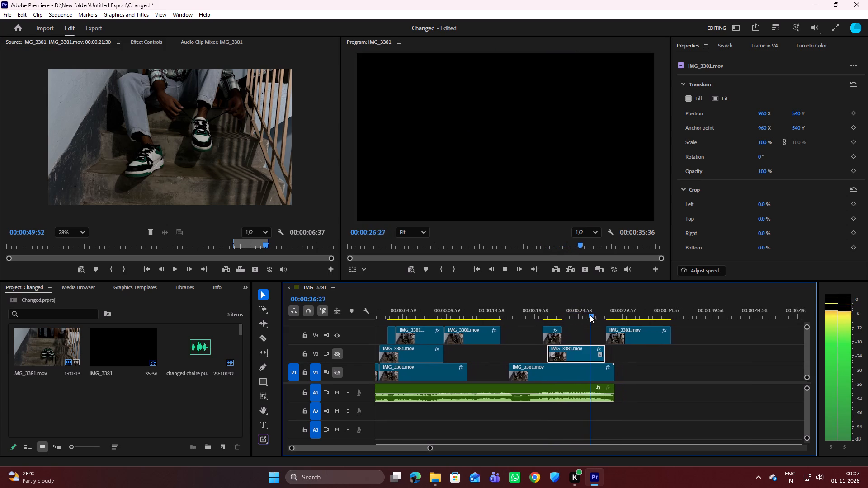
key(space)
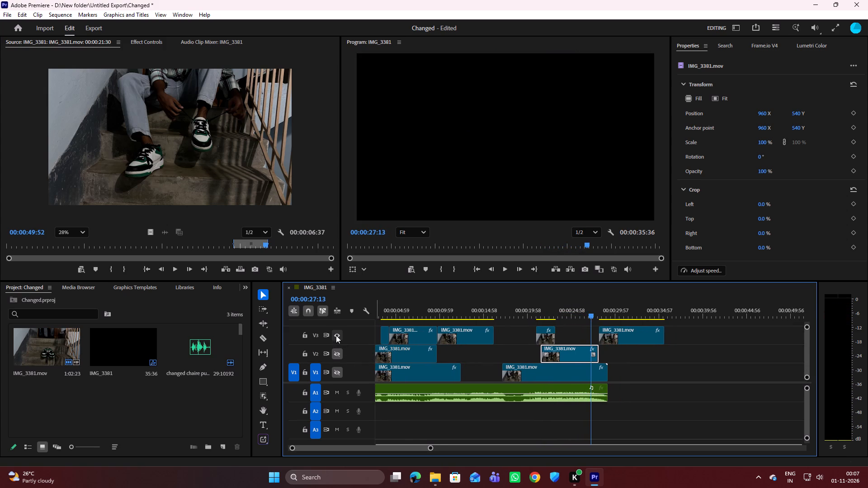
Show only track V2 instead of V3 and play through the second-shoe clip parked there to examine its lacing action.
click(336, 335)
click(338, 353)
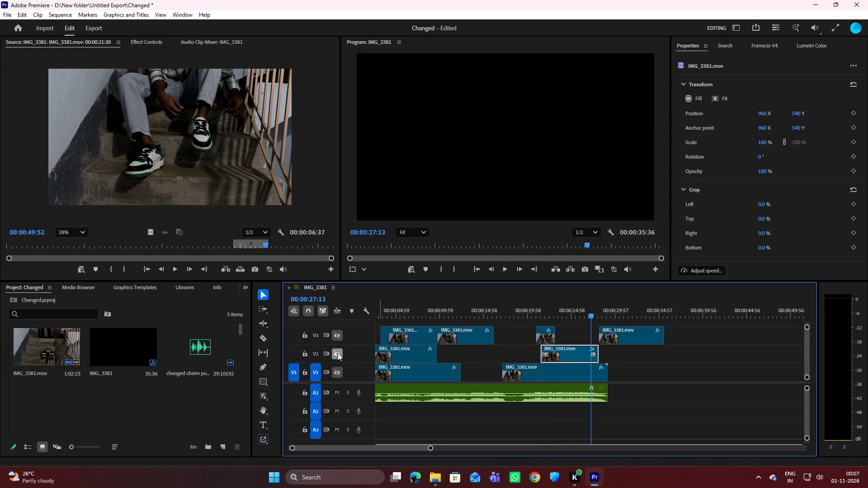
drag(590, 314, 535, 318)
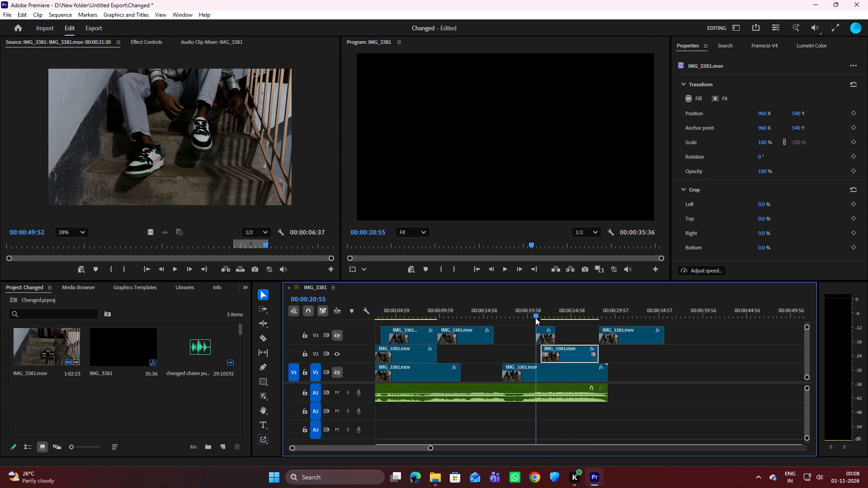
drag(535, 318, 538, 317)
key(space)
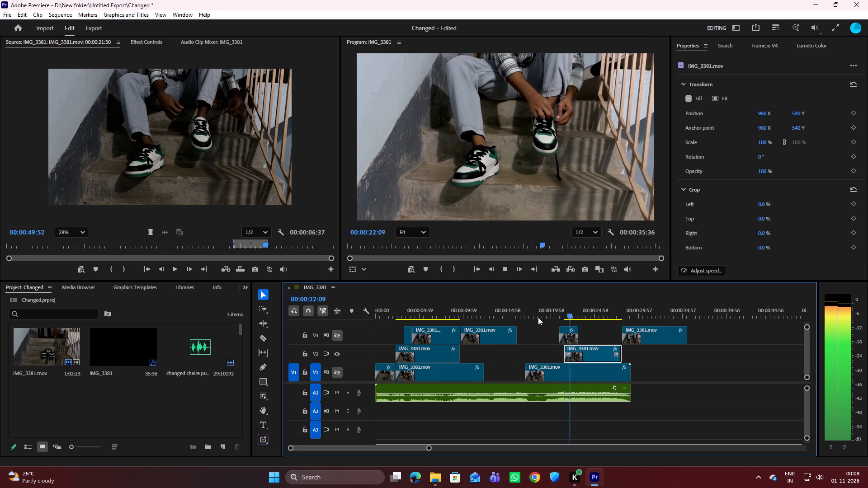
key(space)
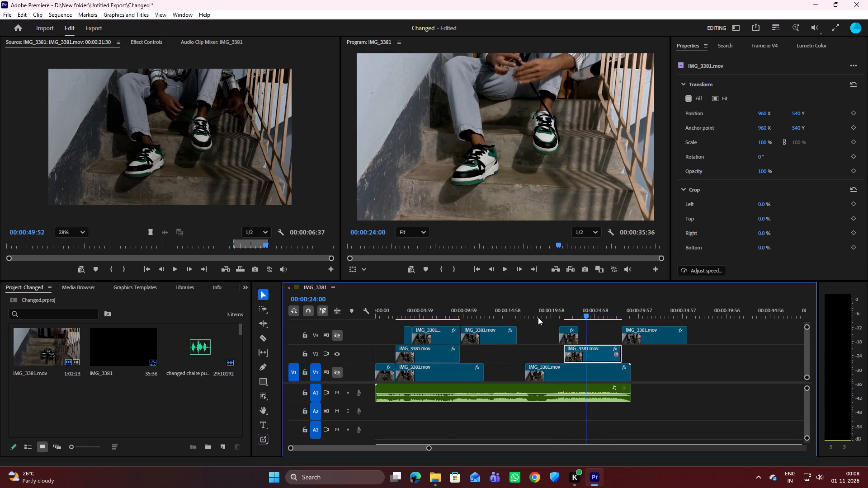
key(space)
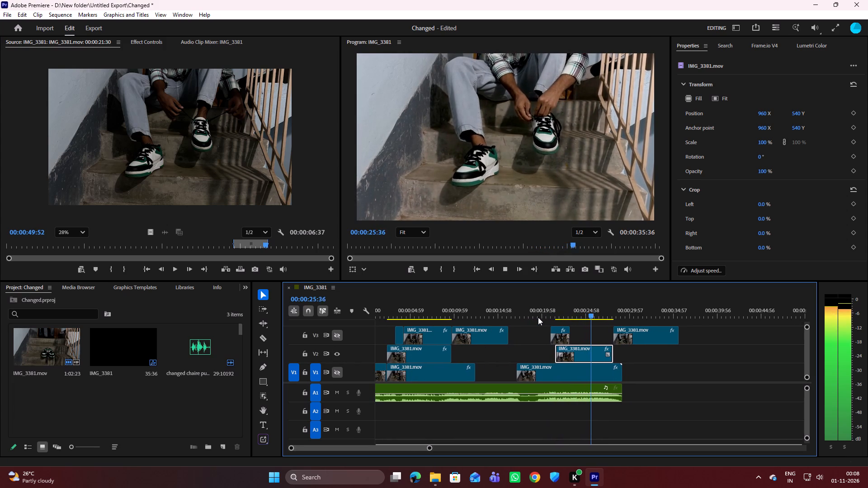
key(space)
key(space)
key(space)
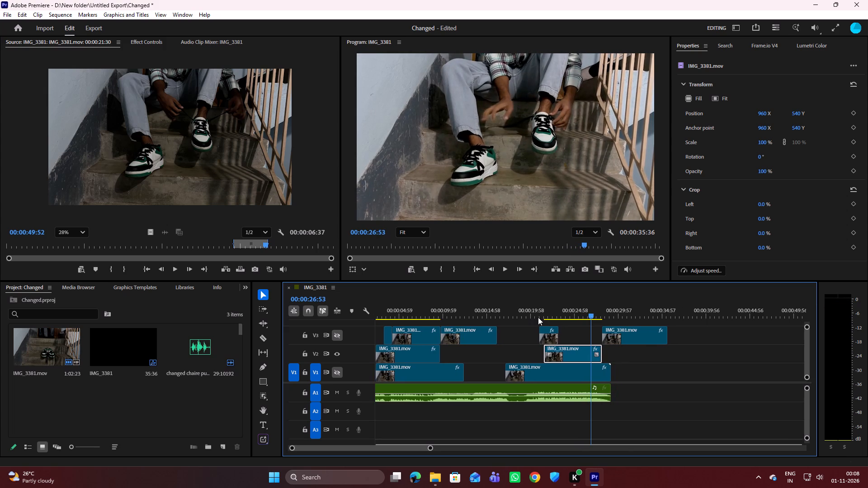
key(space)
key(space)
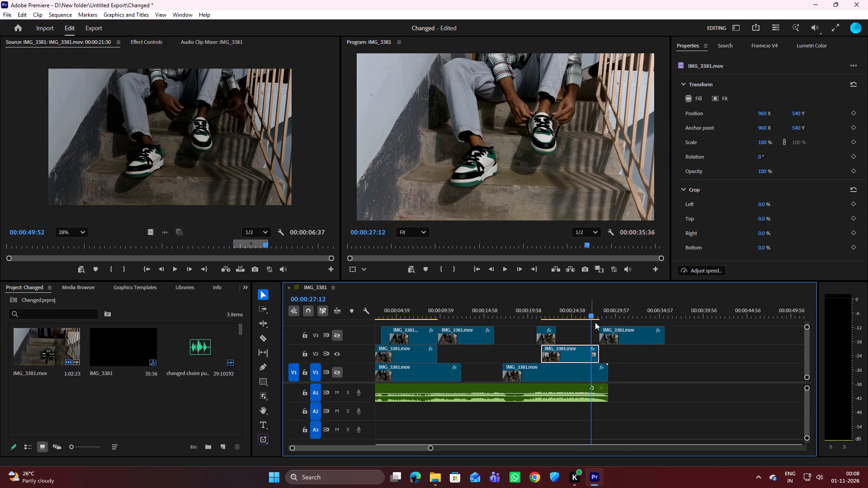
Split the parked second-shoe clip on V2 at 00:00:26:06.
drag(593, 314, 599, 316)
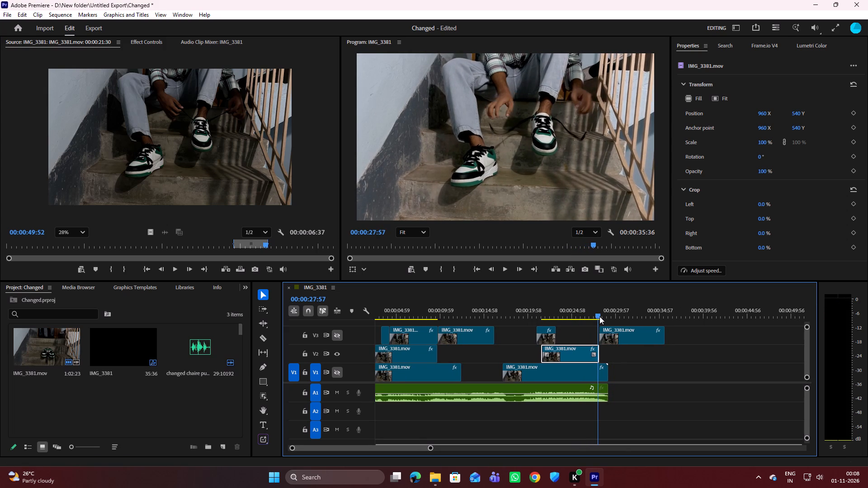
drag(599, 316, 600, 316)
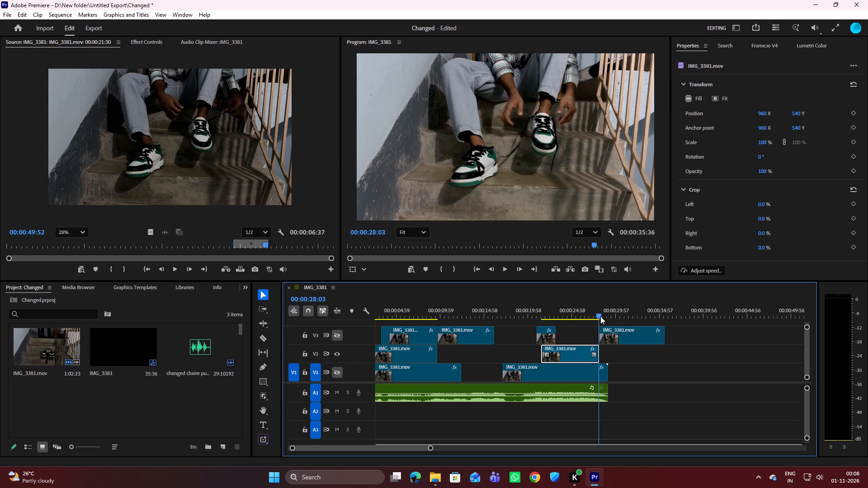
key(Right)
key(Right)
key(Right)
key(Right)
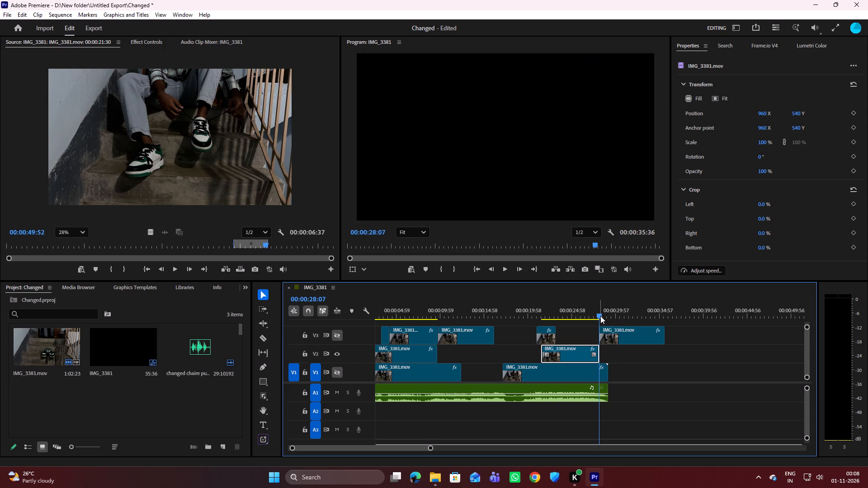
key(Left)
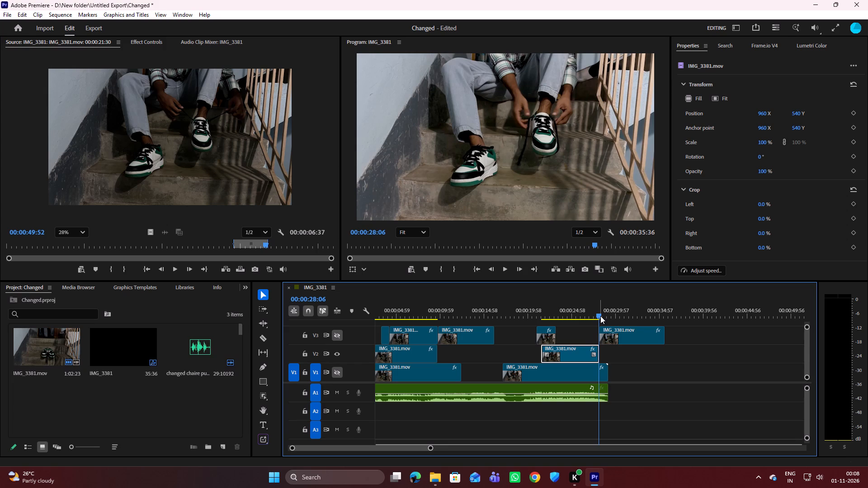
key(Left)
key(Left)
key(Left)
key(Left)
key(Left)
key(Left)
key(Left)
key(Left)
key(Left)
key(Left)
key(Left)
key(Left)
key(Left)
key(Left)
key(Left)
key(Left)
key(Left)
key(Left)
key(Left)
key(Left)
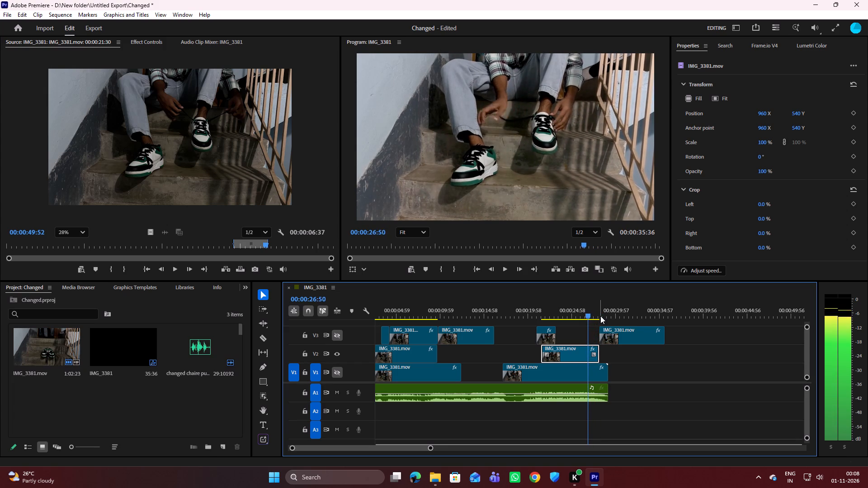
key(Left)
key(Left)
key(Left)
key(Left)
key(Left)
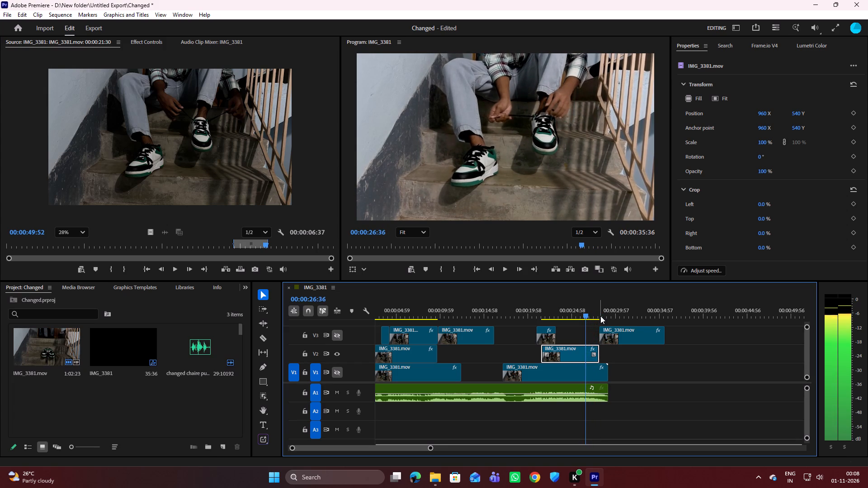
key(Left)
key(Left)
key(Left)
key(Left)
key(Left)
key(Left)
key(Left)
key(Left)
key(Left)
key(Left)
key(Left)
key(Left)
key(Left)
key(Left)
key(Left)
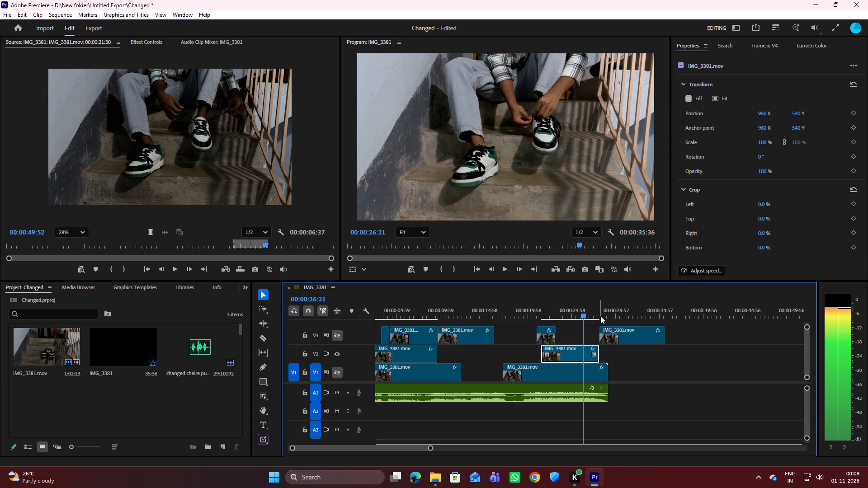
key(Left)
key(Left)
key(Left)
key(Left)
key(Left)
key(Left)
key(Left)
key(Left)
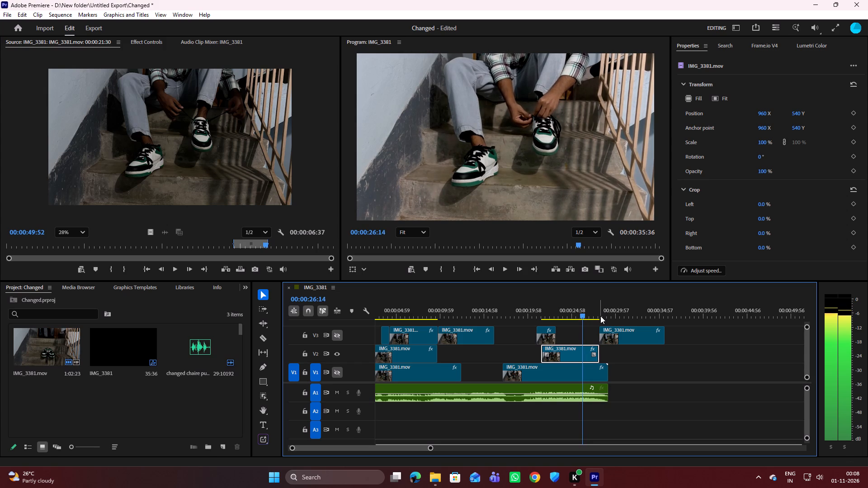
key(Left)
key(Left)
key(Left)
key(Left)
key(Left)
key(Left)
key(Left)
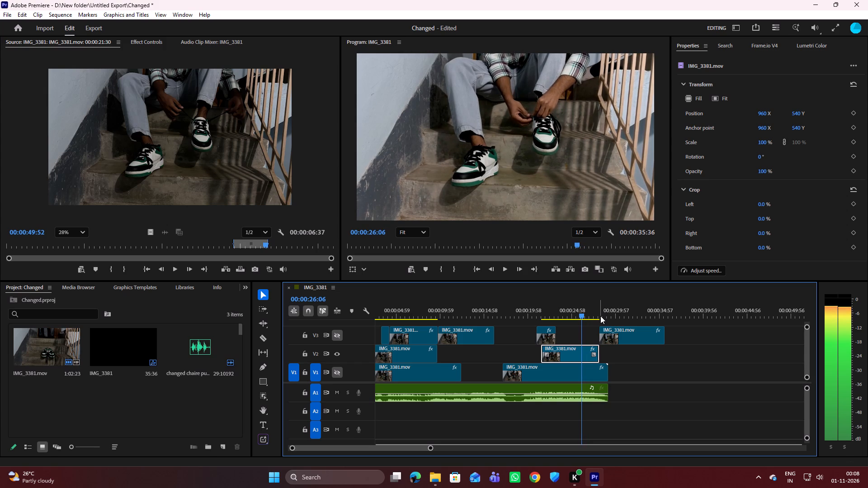
key(c)
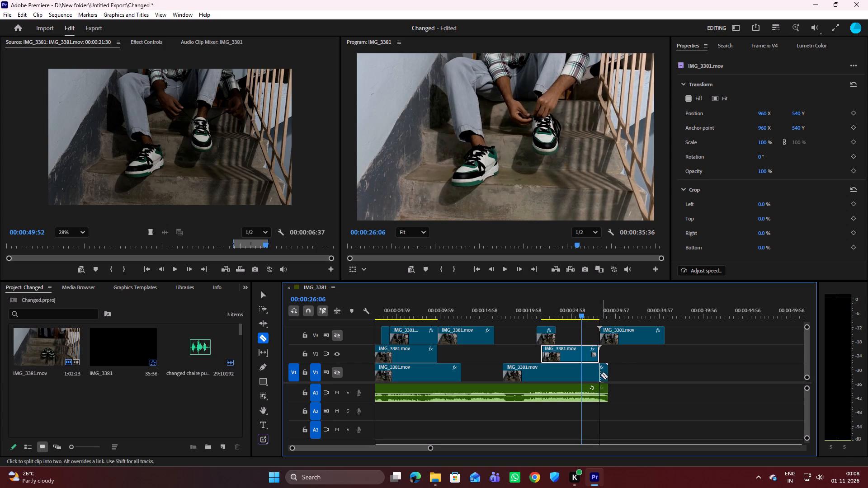
click(582, 350)
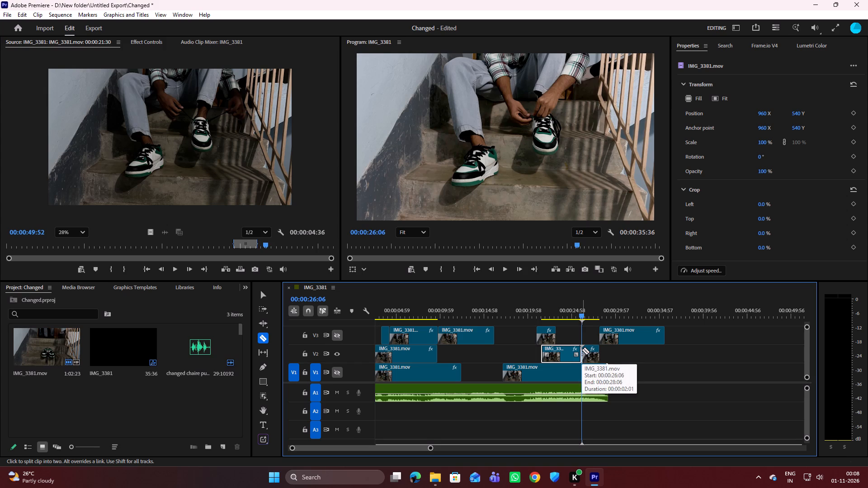
key(v)
Move the first part of the split second-shoe clip later on V2, to start at about 00:00:34:28.
click(561, 354)
drag(561, 353, 579, 328)
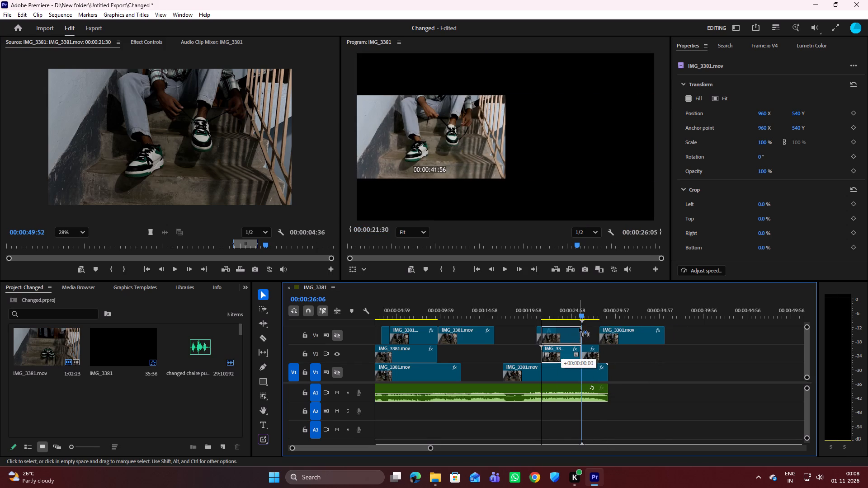
drag(579, 328, 573, 333)
drag(573, 333, 677, 363)
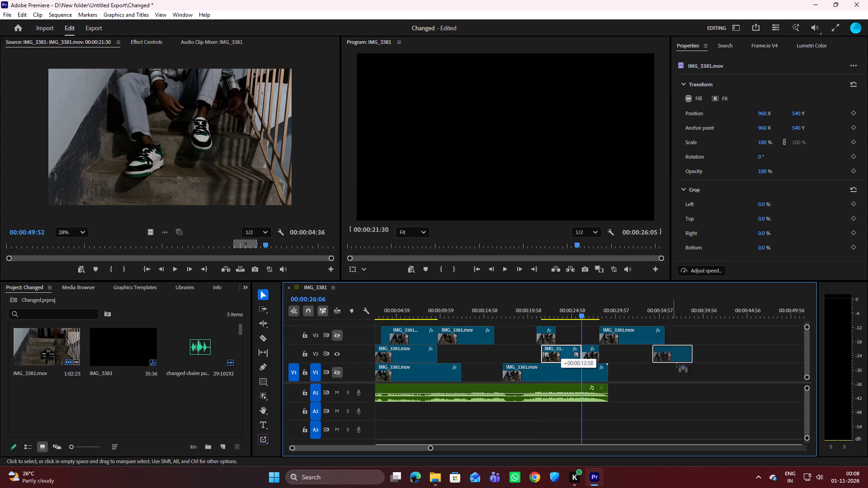
drag(677, 363, 675, 357)
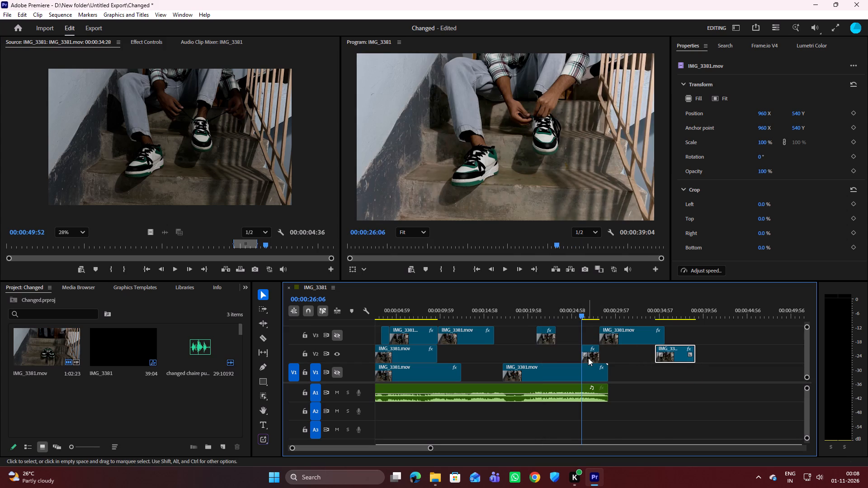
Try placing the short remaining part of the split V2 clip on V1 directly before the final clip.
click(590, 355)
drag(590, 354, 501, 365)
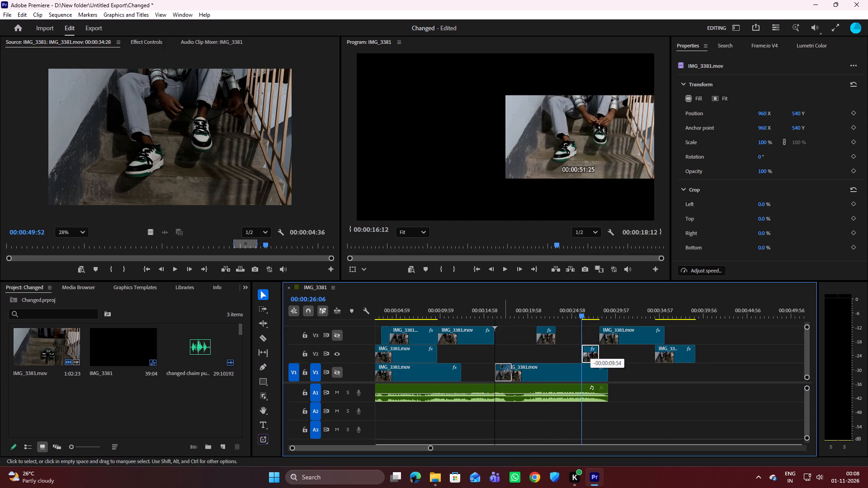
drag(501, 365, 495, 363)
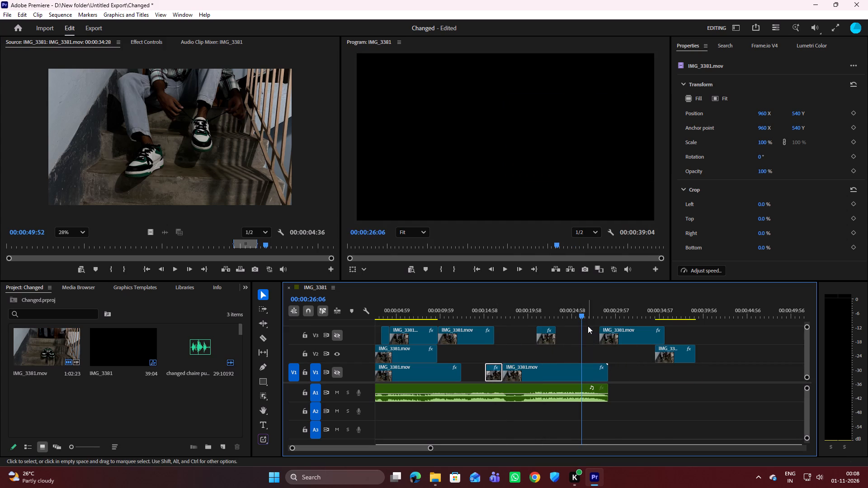
Move the short split piece from V1 up to V2, starting at about 00:00:23, and place the playhead at its start.
drag(492, 374, 561, 352)
drag(581, 313, 557, 319)
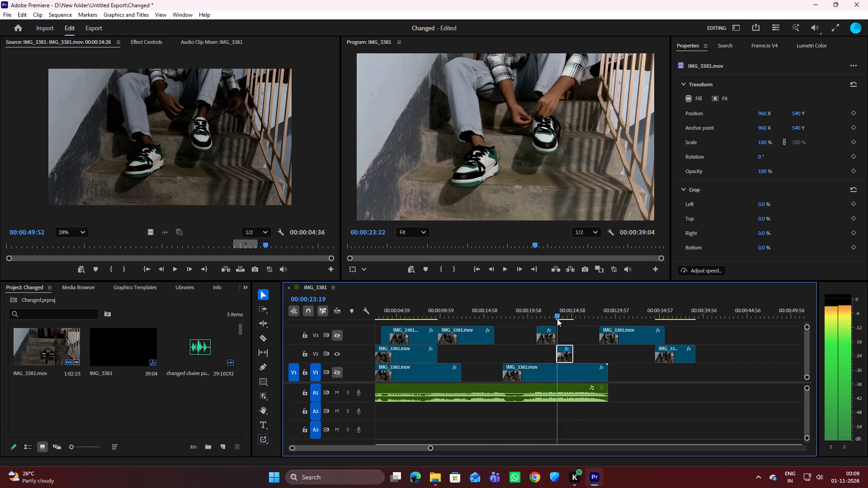
Play through the short piece parked on V2 and move it down to V1, directly before the final clip.
drag(557, 319, 528, 318)
key(space)
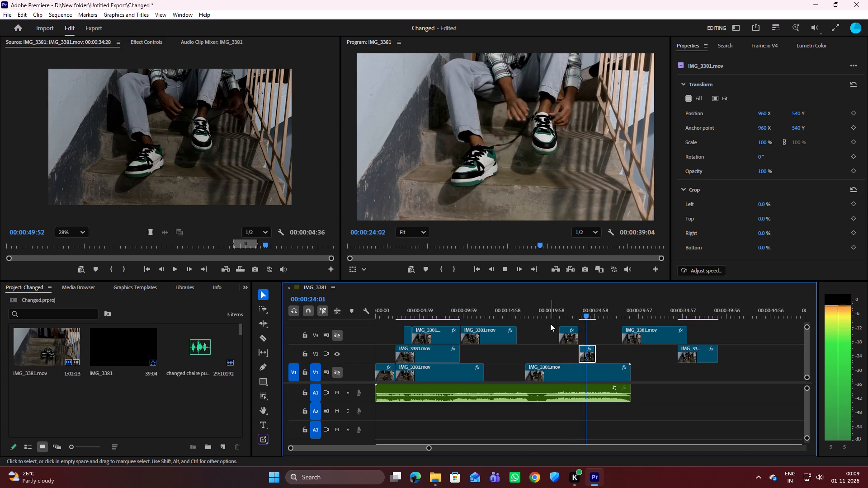
key(space)
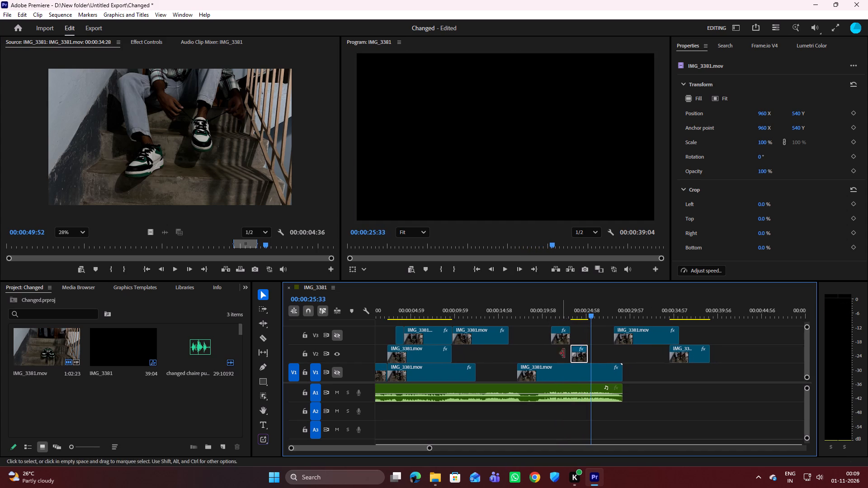
click(576, 352)
drag(579, 352, 568, 353)
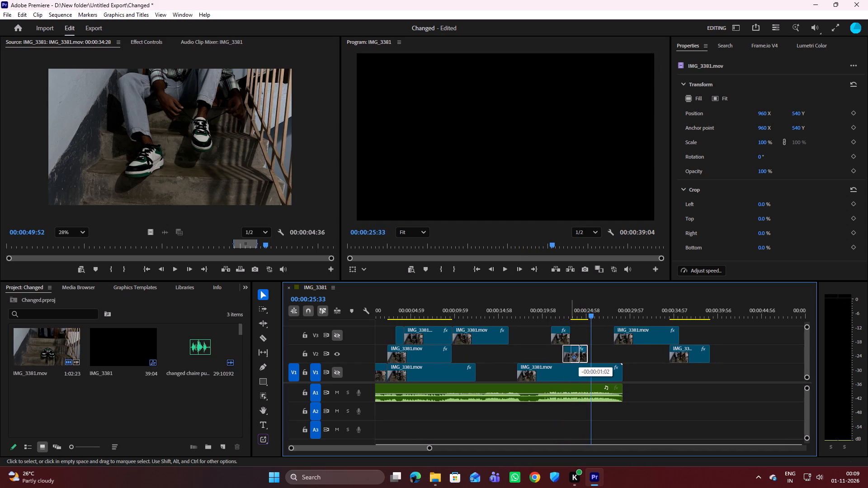
drag(568, 353, 510, 368)
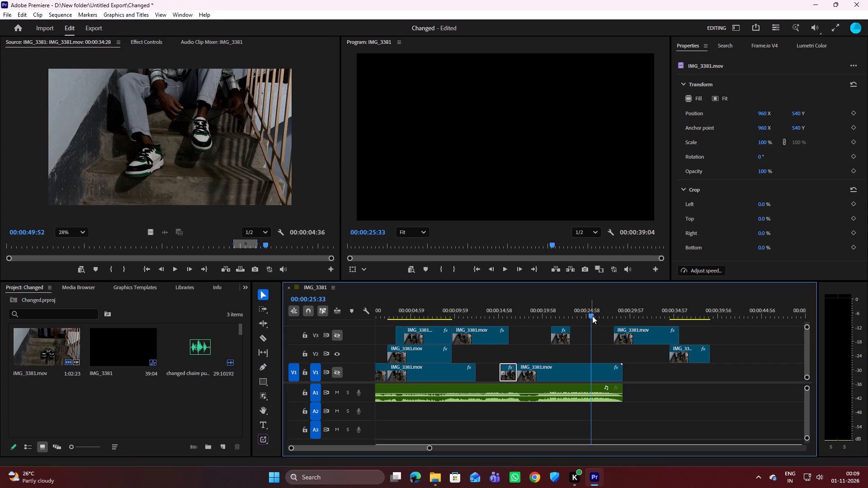
Move the first parked clip on V2 later, above the V1 gap, to start at about 00:00:11.
click(426, 353)
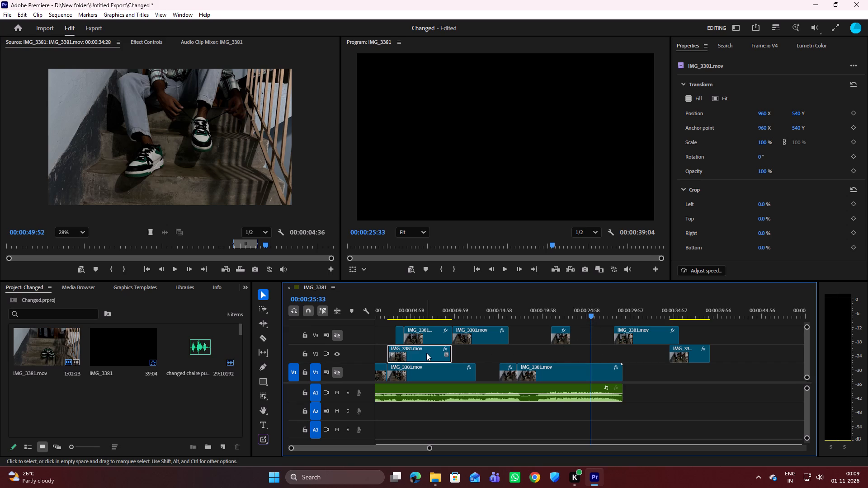
drag(426, 353, 490, 348)
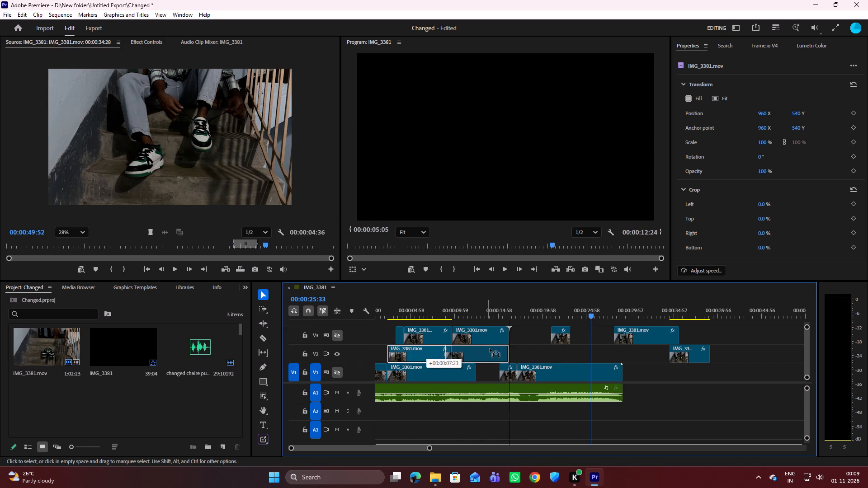
drag(490, 348, 504, 347)
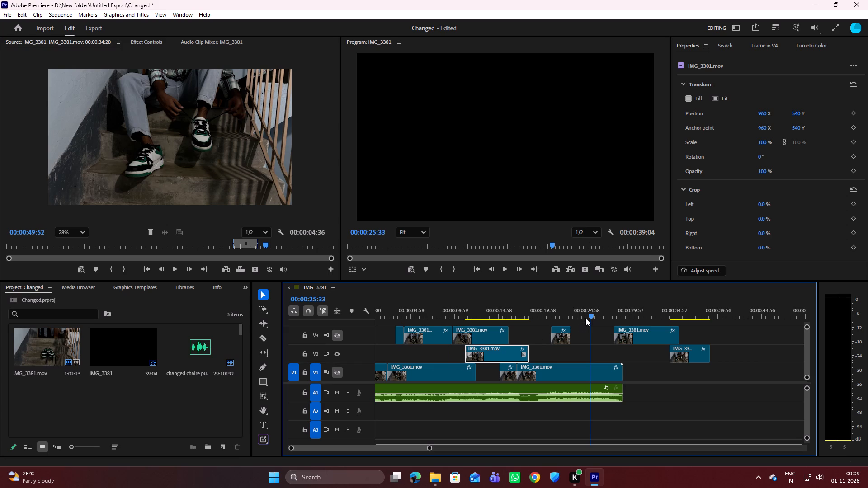
Place the playhead at 00:00:12:28 near the start of the V1 gap, hide the V2 track and show V1.
drag(592, 312, 477, 331)
key(Right)
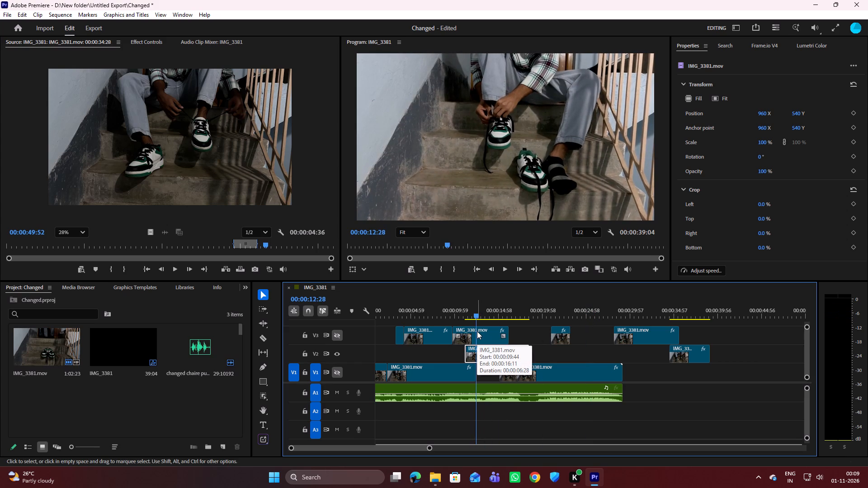
click(339, 354)
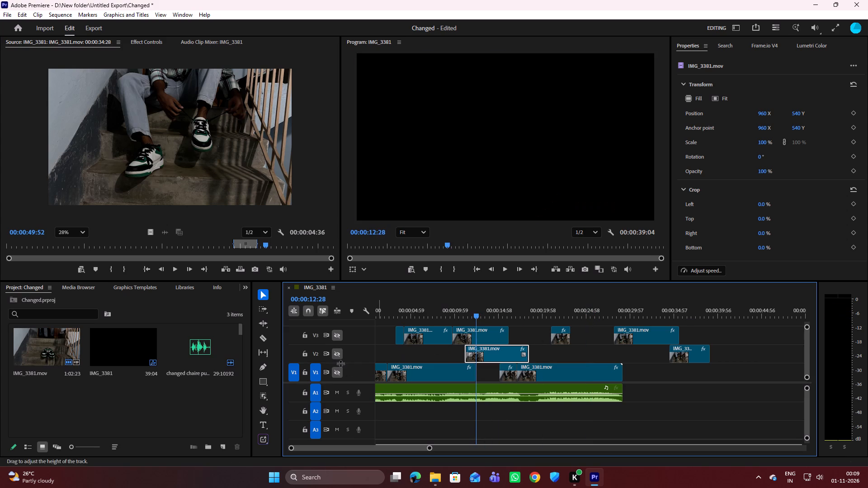
click(339, 370)
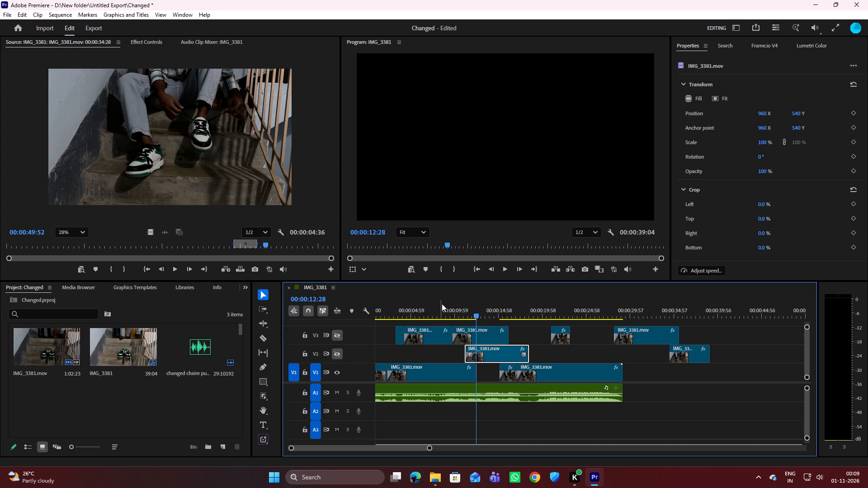
Examine frame by frame where the V1 clip ends before the gap, stopping the playhead at 00:00:12:26.
key(Left)
key(Right)
key(Right)
key(Left)
key(Left)
key(Left)
key(Left)
key(Left)
key(Right)
key(Left)
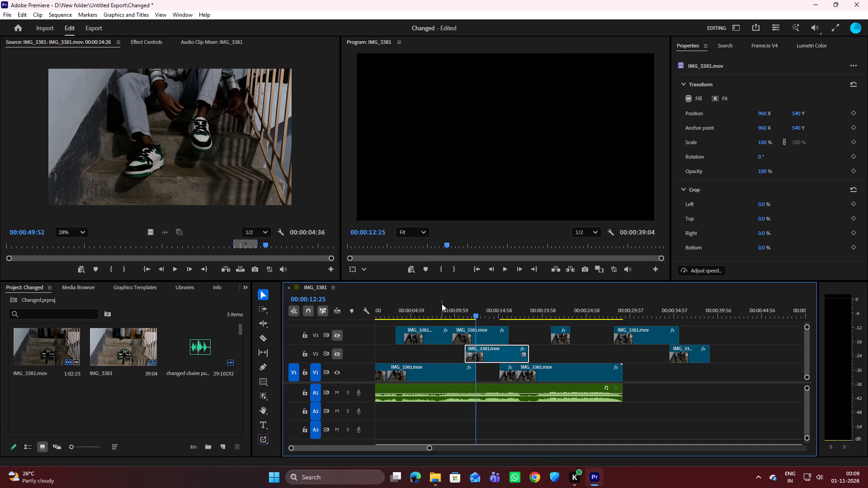
key(Right)
Advance the playhead across the V1 gap to the first frame of the short piece, at 00:00:15:06.
key(Right)
key(Right)
key(Right)
key(Right)
key(Right)
key(Right)
key(Right)
key(Right)
key(Right)
key(Right)
key(Right)
key(Right)
key(Right)
key(Right)
key(Right)
key(Right)
key(Right)
key(Right)
key(Right)
key(Right)
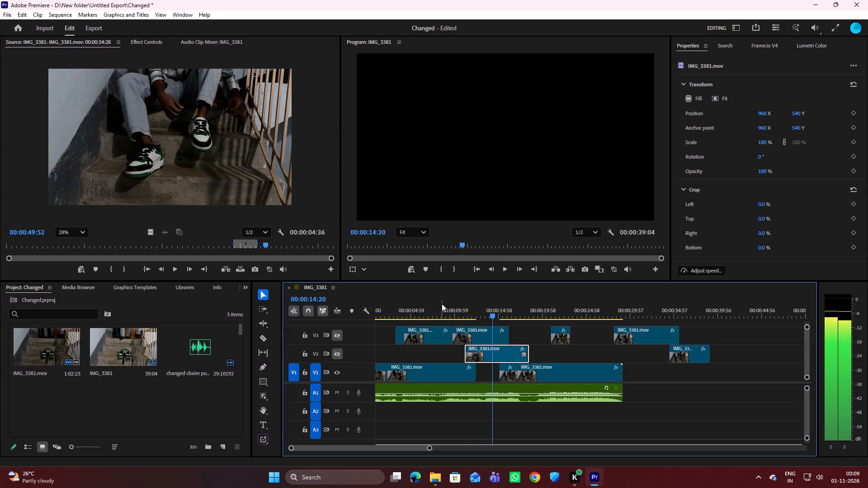
key(Right)
key(Right)
key(Right)
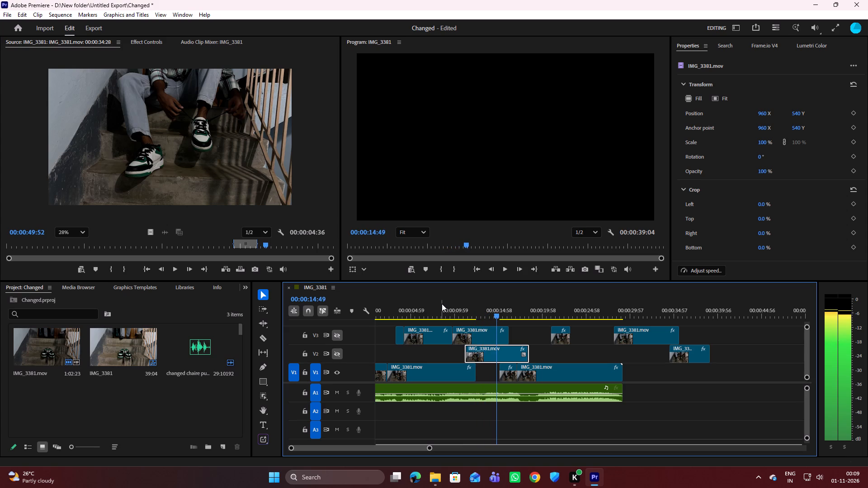
key(Right)
key(Right)
key(Right)
key(Right)
key(Right)
key(Right)
key(Right)
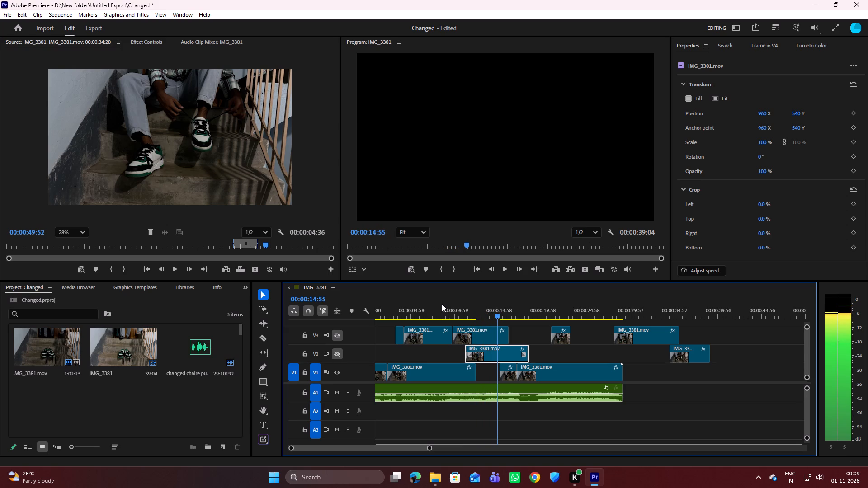
key(Right)
key(Right)
key(Right)
key(Right)
key(Right)
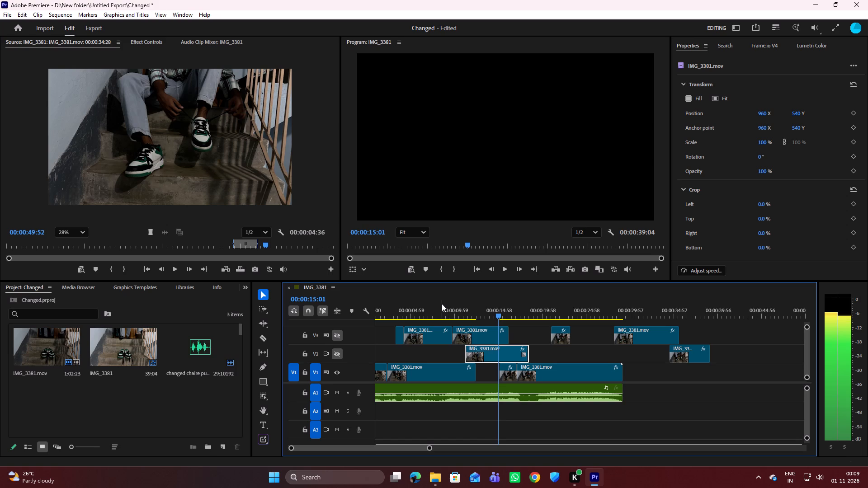
key(Right)
key(Right)
key(Right)
key(Right)
key(Right)
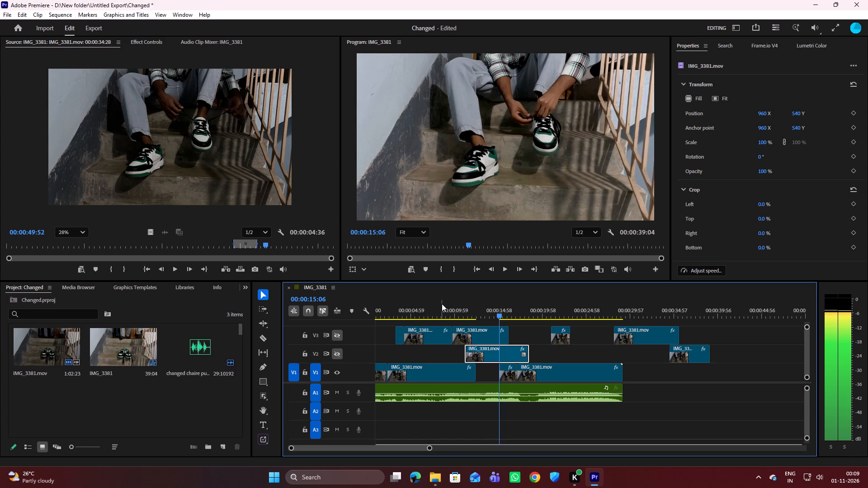
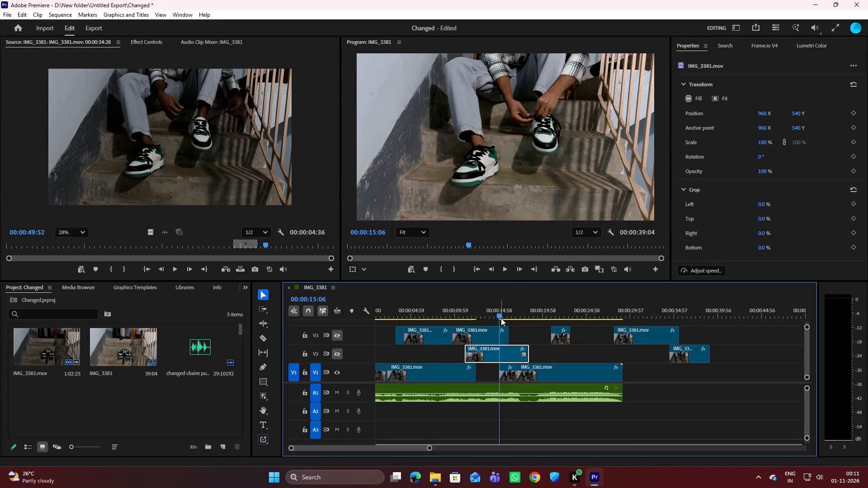
Move the long V2 clip earlier so that it ends at about 00:00:15, where the V1 gap ends.
drag(499, 314, 512, 312)
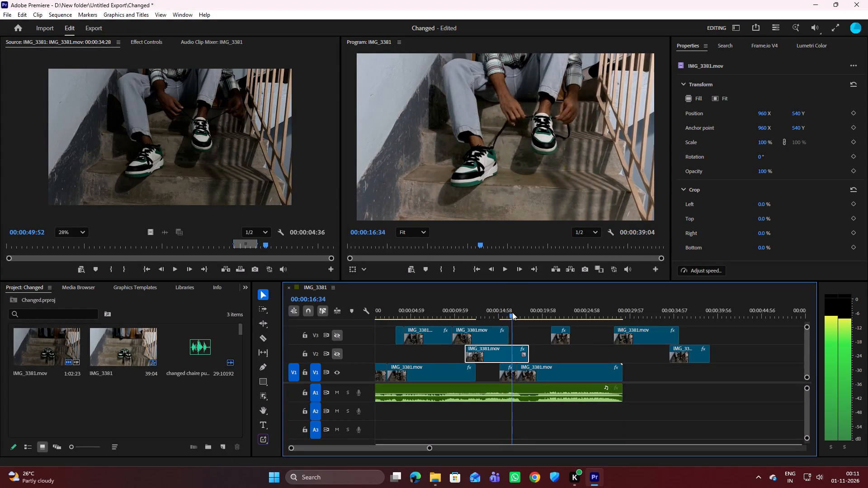
drag(512, 312, 509, 307)
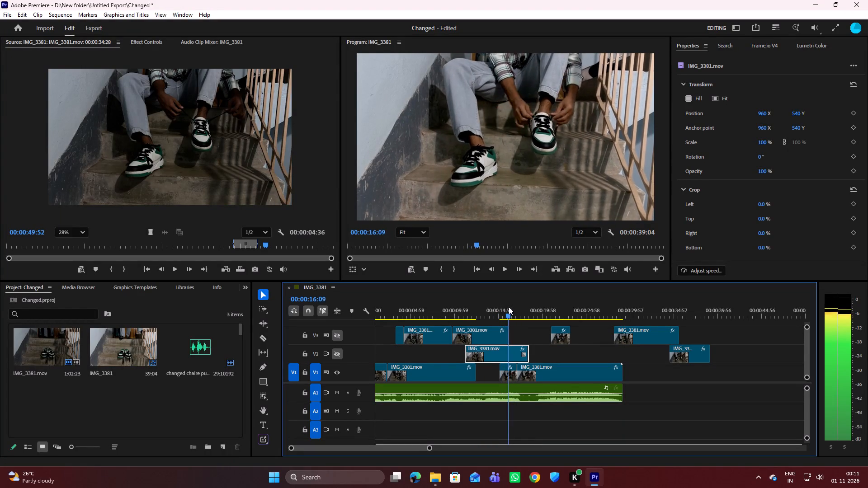
drag(509, 307, 526, 300)
drag(496, 351, 480, 349)
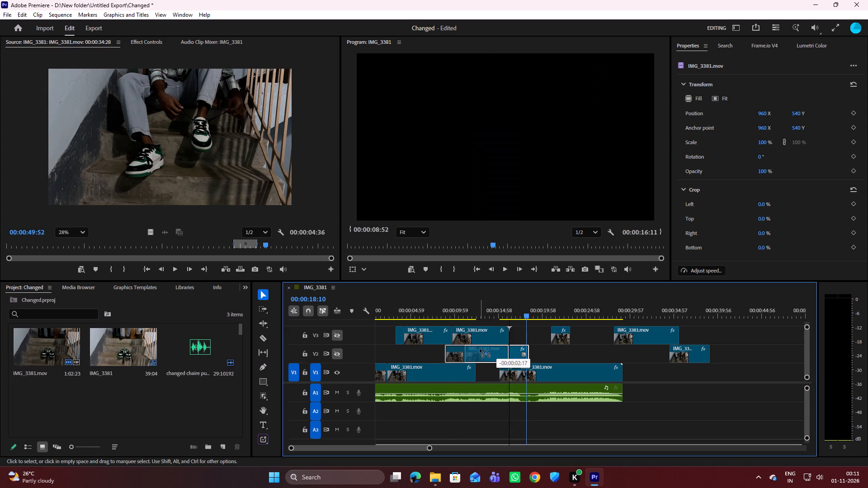
drag(480, 349, 473, 347)
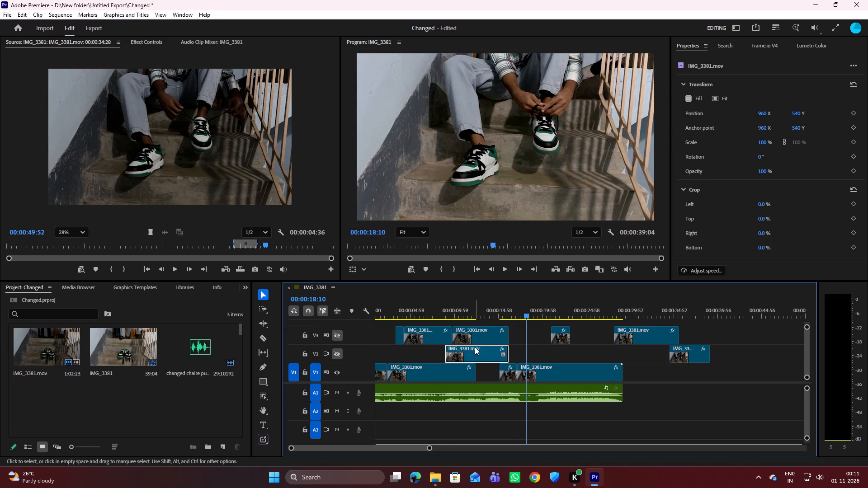
drag(487, 350, 481, 351)
Show the V2 track and examine how its clip plays across the V1 gap, from about 00:00:10 to 00:00:15.
drag(529, 315, 477, 320)
key(space)
key(space)
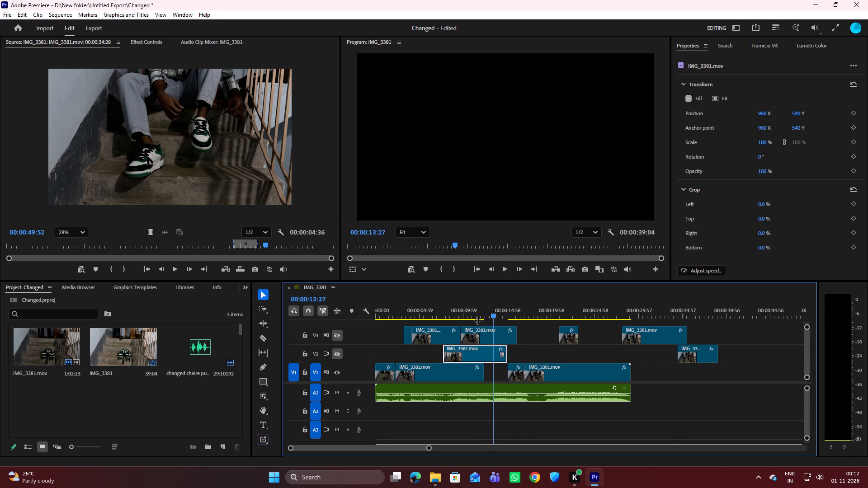
click(340, 356)
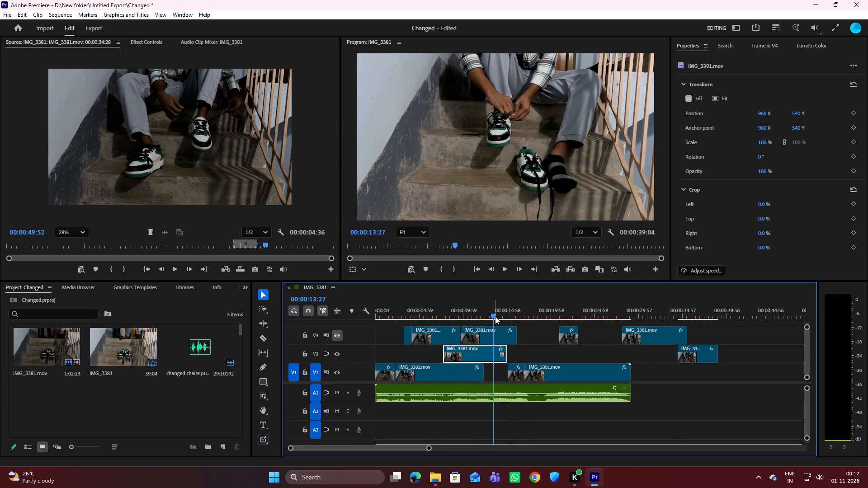
drag(495, 316, 470, 317)
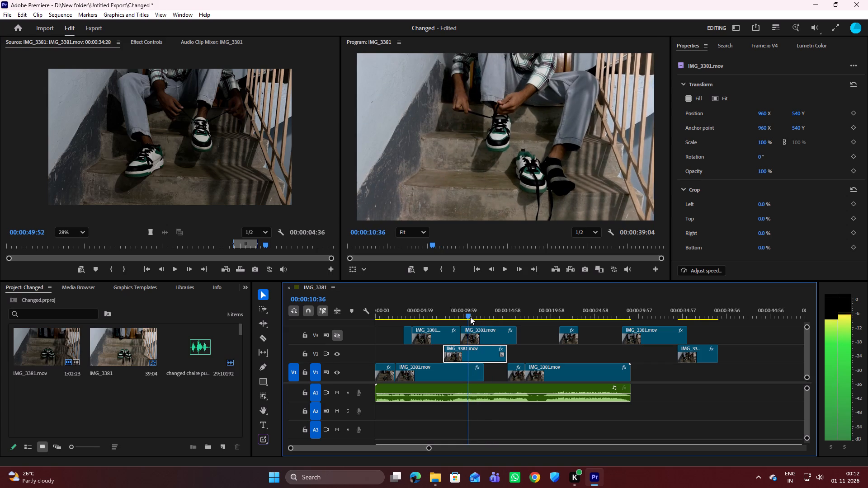
drag(470, 317, 486, 313)
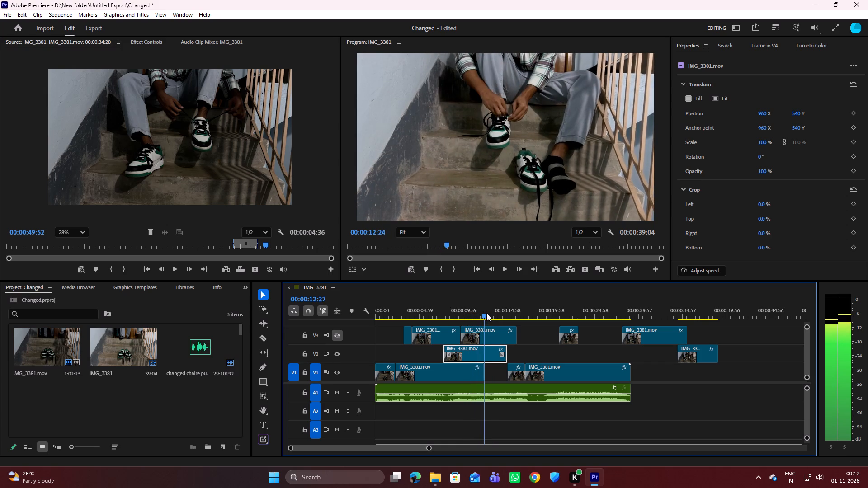
drag(486, 313, 493, 311)
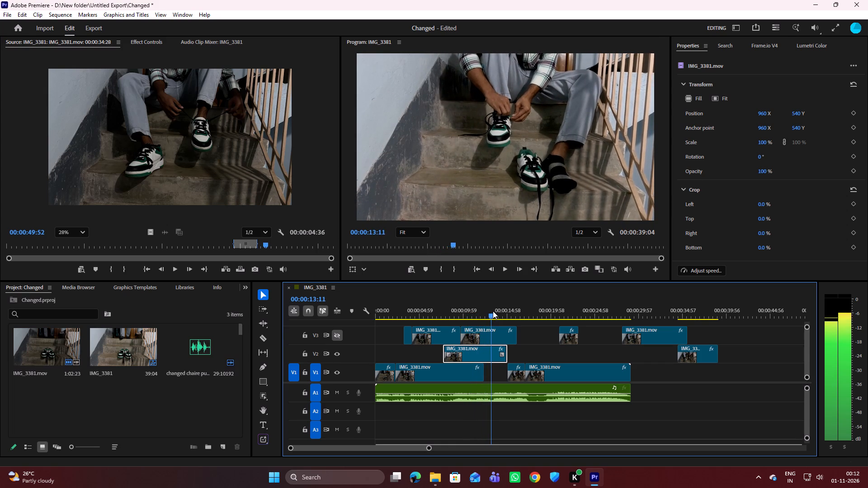
drag(493, 311, 488, 312)
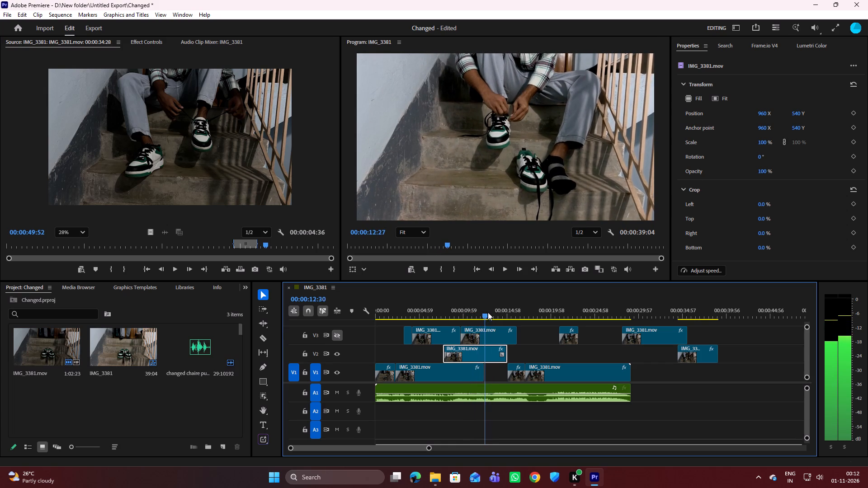
drag(488, 312, 505, 307)
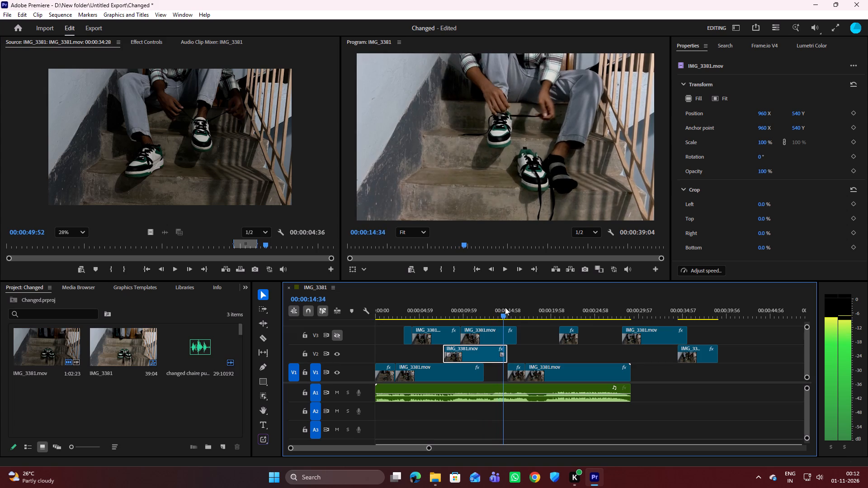
drag(505, 307, 510, 307)
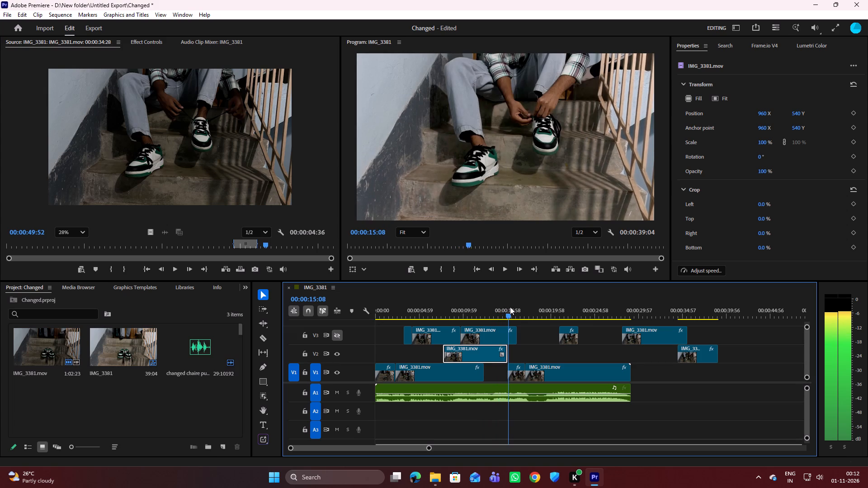
drag(510, 307, 509, 305)
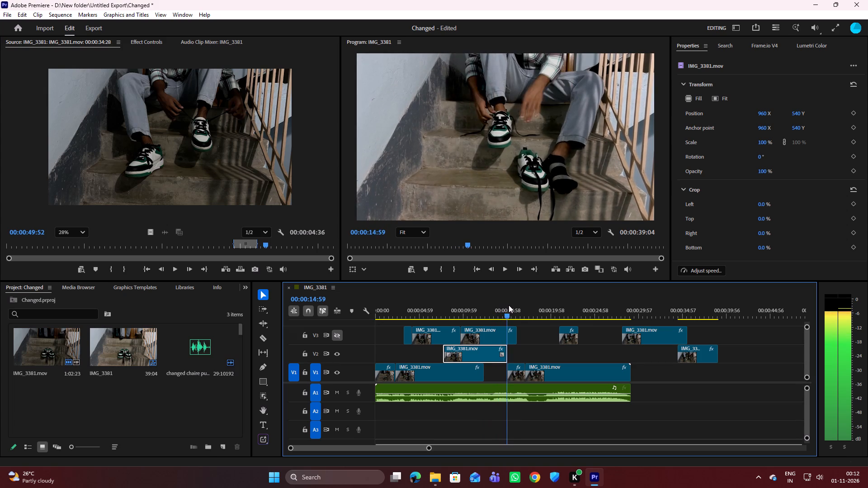
drag(509, 305, 500, 304)
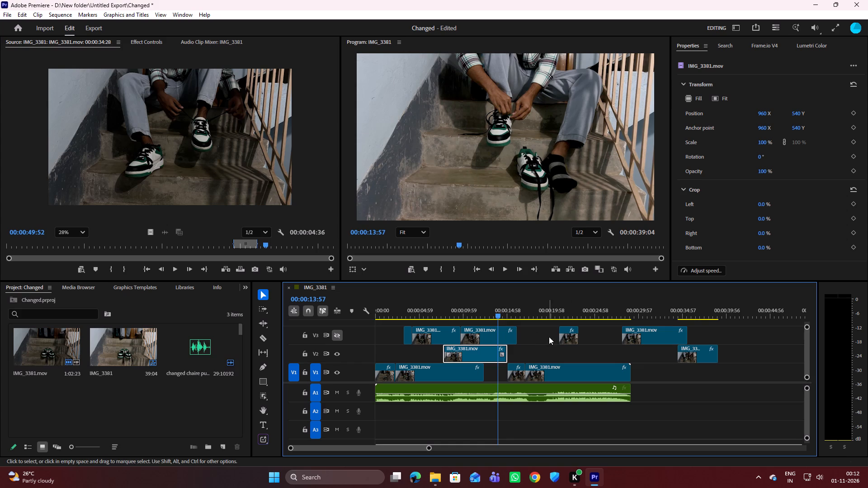
Move the short parked clip from V3 down to V2, to start at about 00:00:16 after the long V2 clip.
click(565, 332)
drag(565, 332, 542, 359)
drag(564, 331, 526, 347)
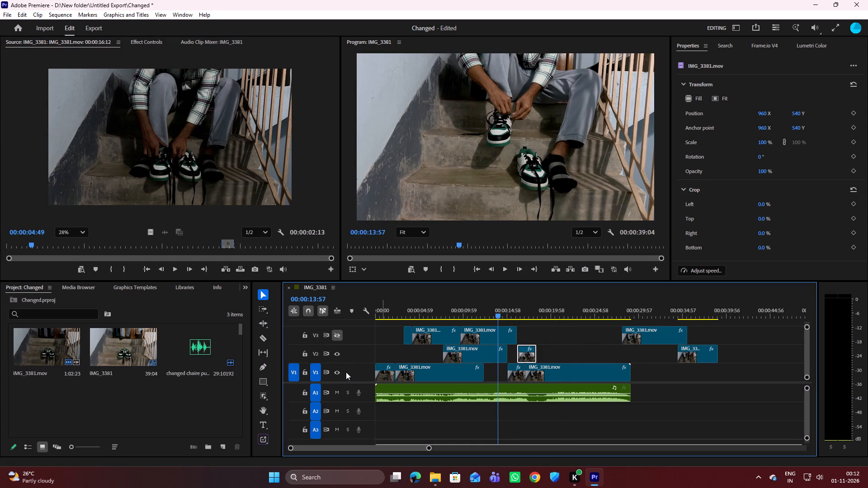
Hide the V1 track and examine the short V2 clip and the end of the long V2 clip on their own.
click(340, 368)
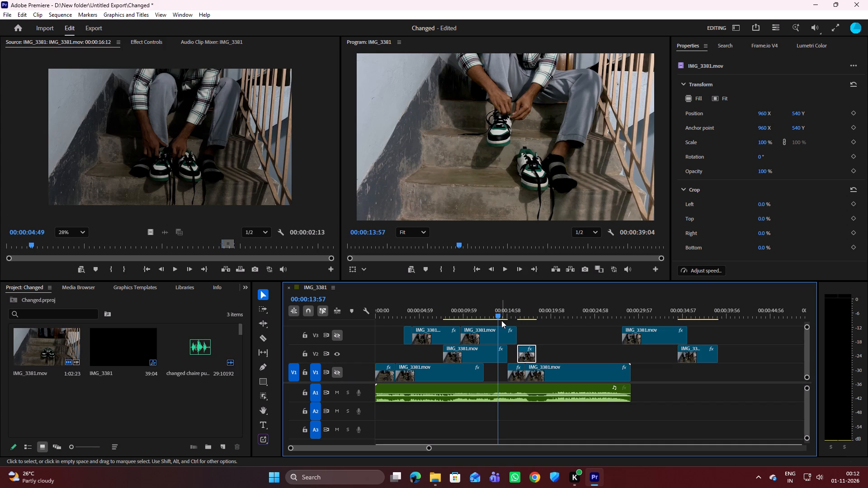
drag(497, 316, 517, 313)
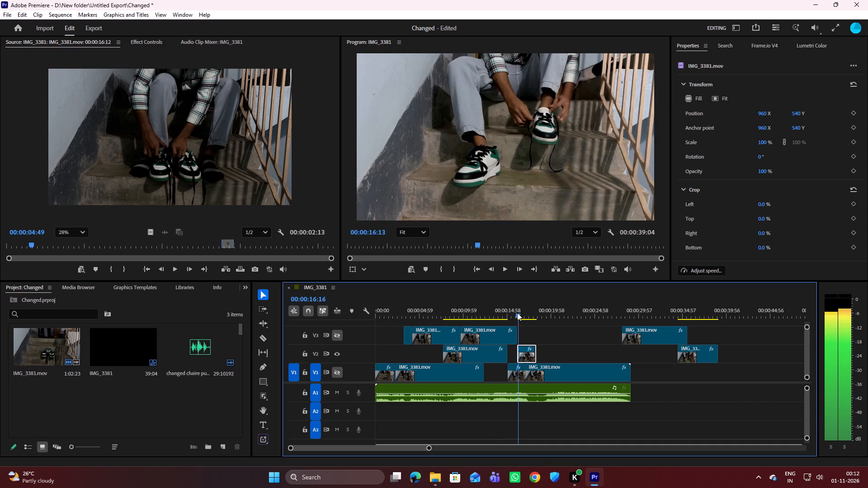
drag(517, 313, 528, 310)
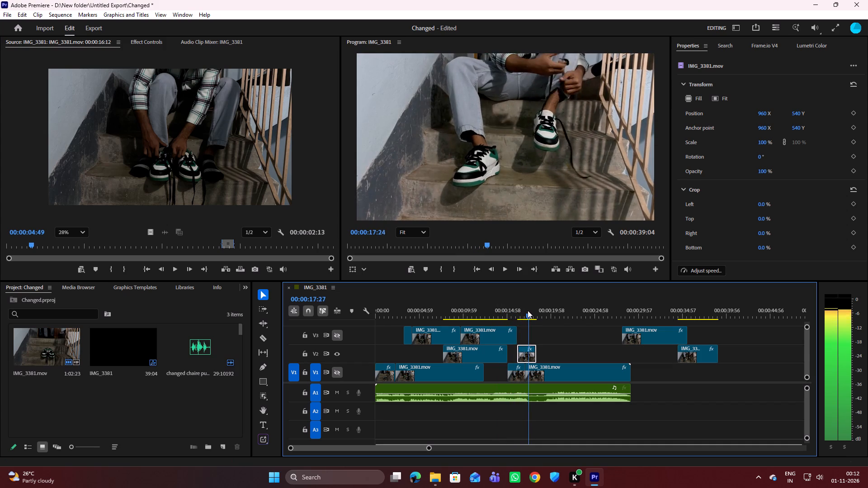
drag(528, 310, 535, 307)
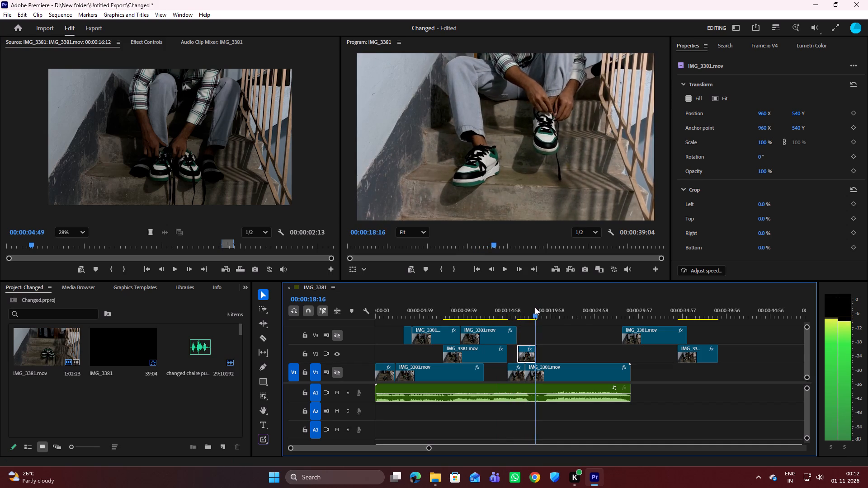
drag(535, 307, 500, 305)
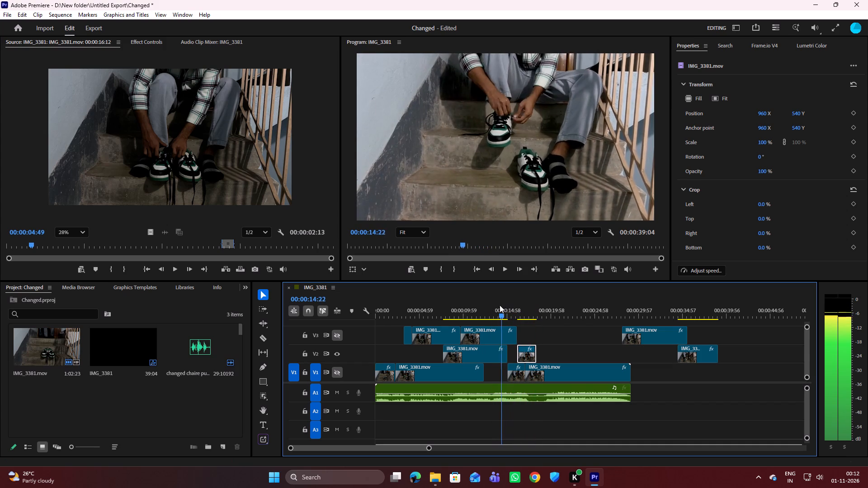
Return the playhead to the start of the sequence, show the V1 track and hide V2.
drag(500, 305, 447, 313)
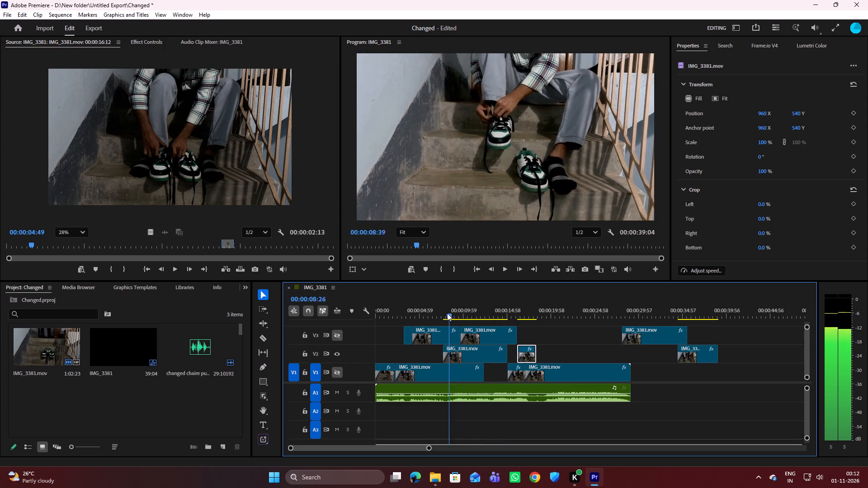
drag(447, 313, 376, 319)
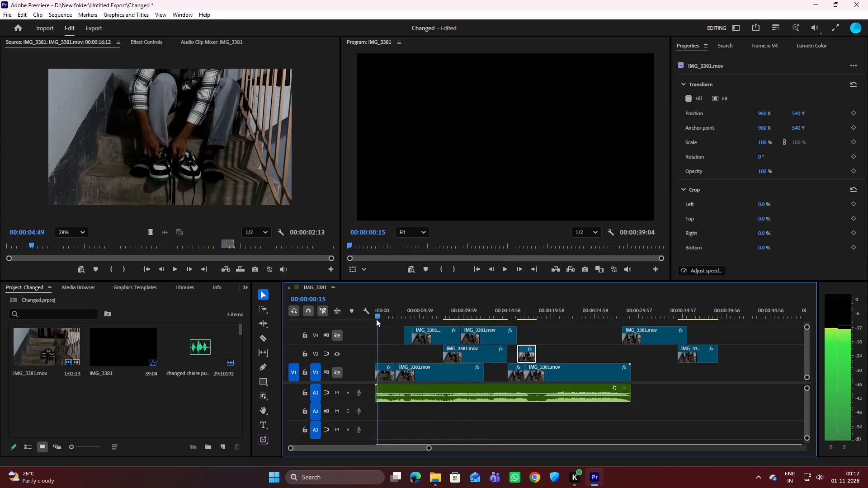
drag(376, 319, 375, 319)
click(340, 370)
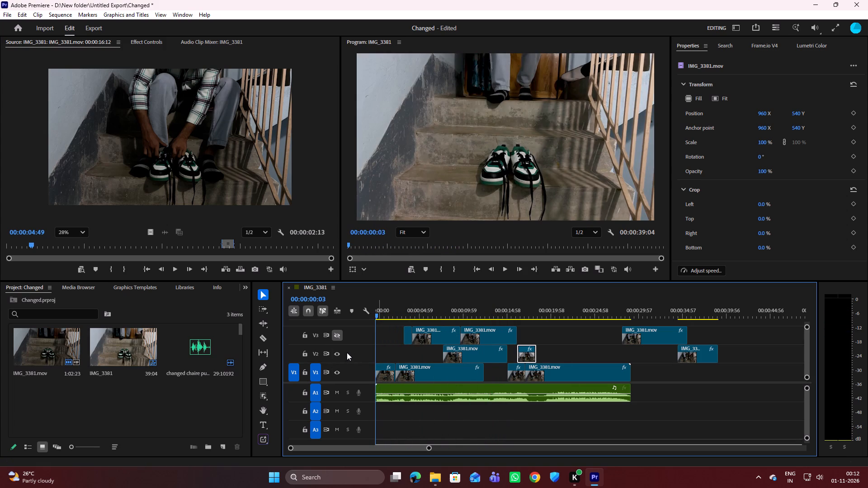
click(340, 354)
Play the V1 edit with the music from the start through to about 00:00:28 to review its pacing.
key(space)
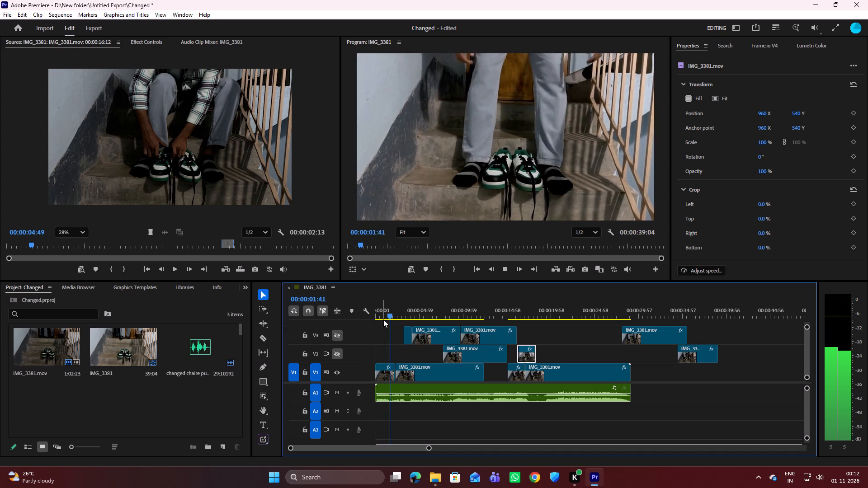
key(space)
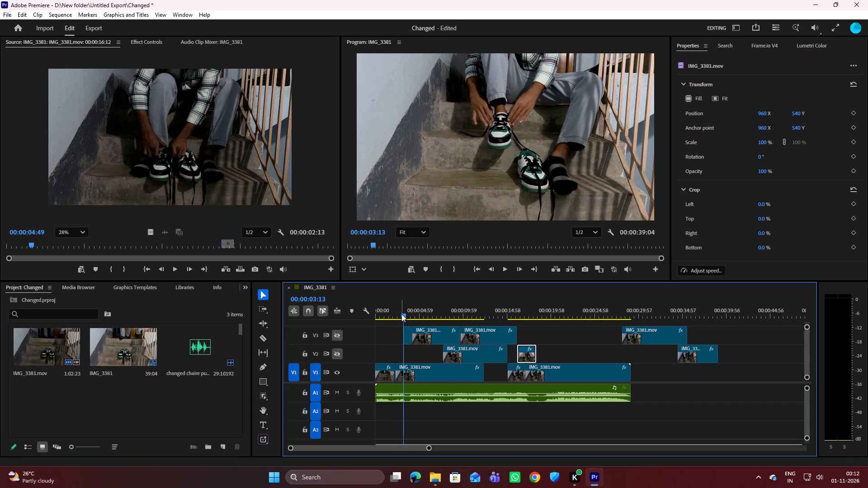
drag(401, 314, 372, 321)
key(space)
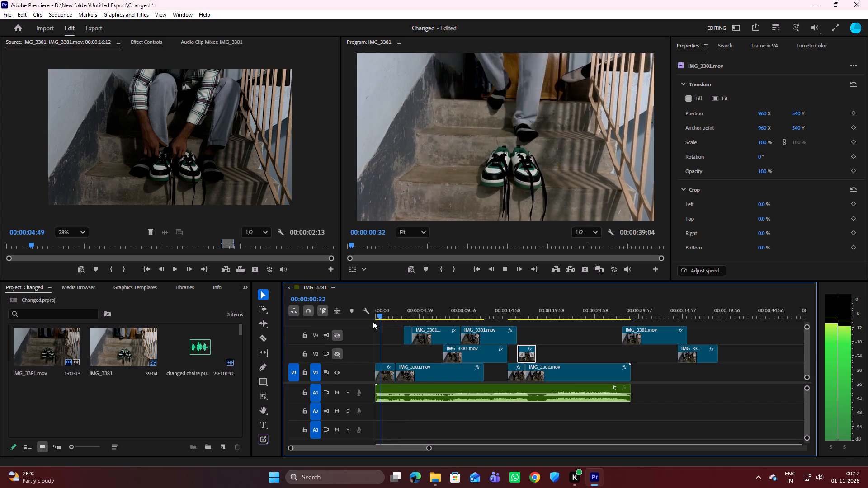
key(space)
drag(387, 314, 381, 316)
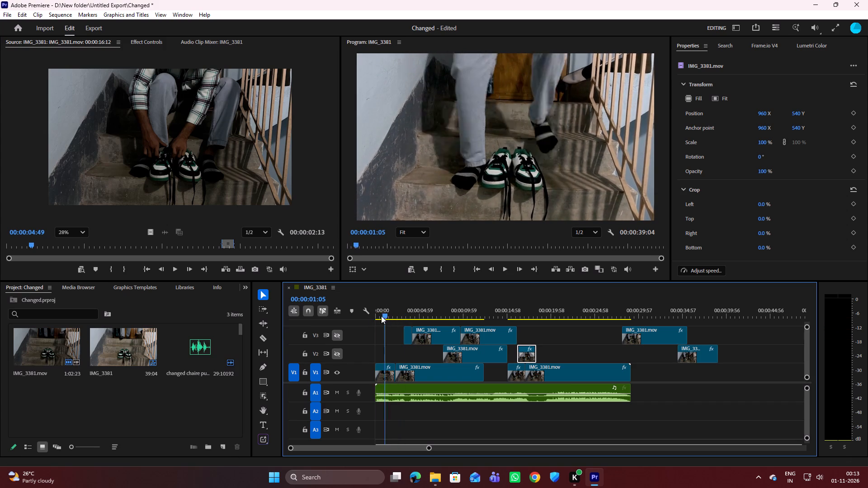
drag(381, 316, 370, 318)
key(space)
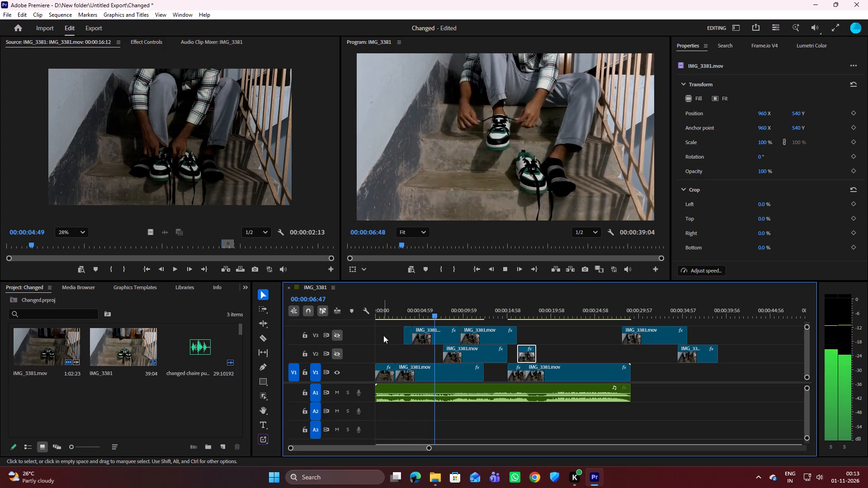
key(space)
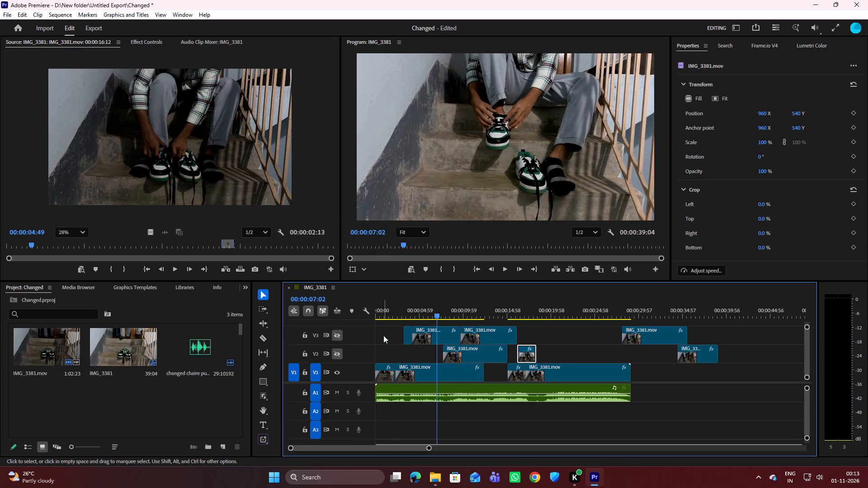
key(space)
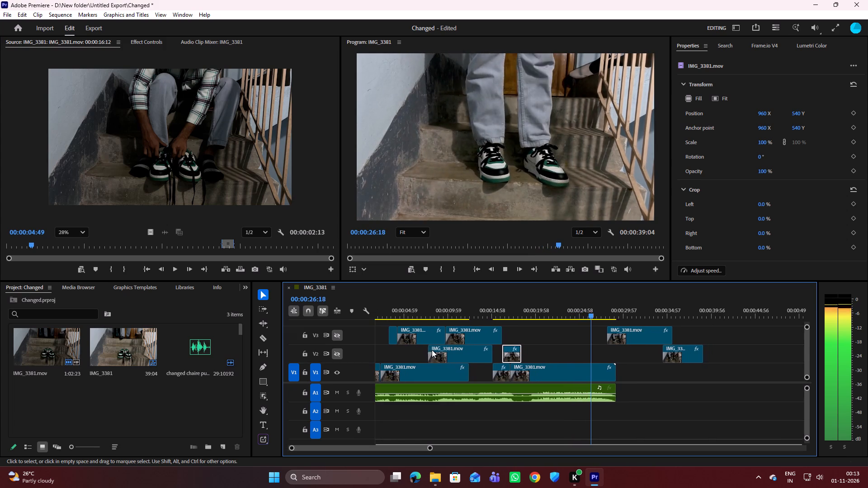
key(space)
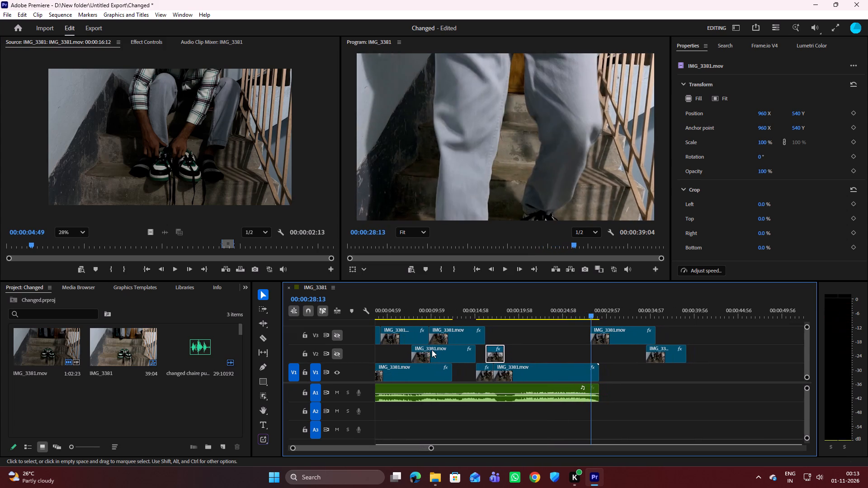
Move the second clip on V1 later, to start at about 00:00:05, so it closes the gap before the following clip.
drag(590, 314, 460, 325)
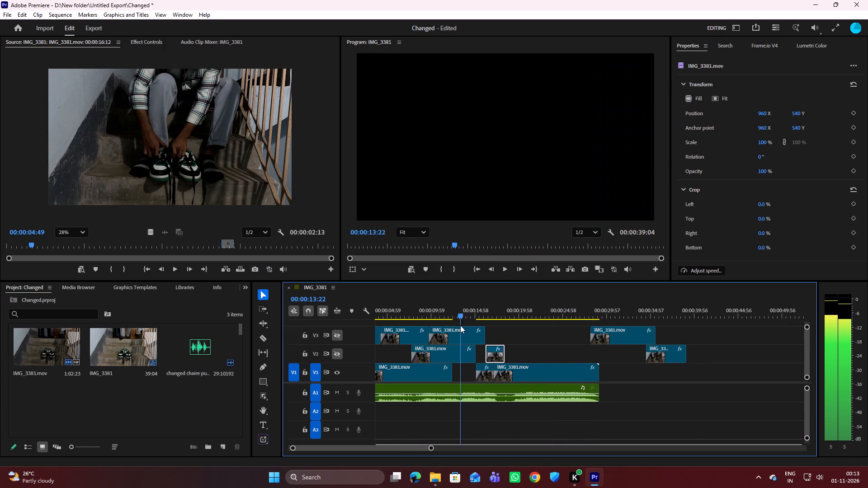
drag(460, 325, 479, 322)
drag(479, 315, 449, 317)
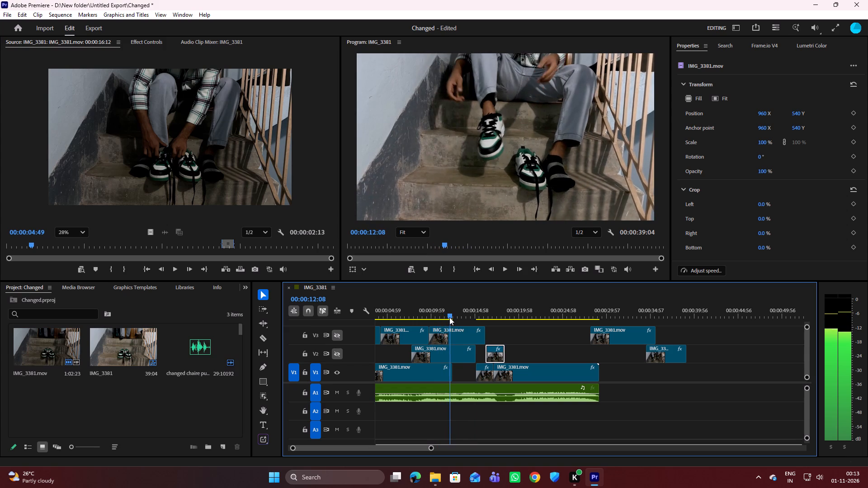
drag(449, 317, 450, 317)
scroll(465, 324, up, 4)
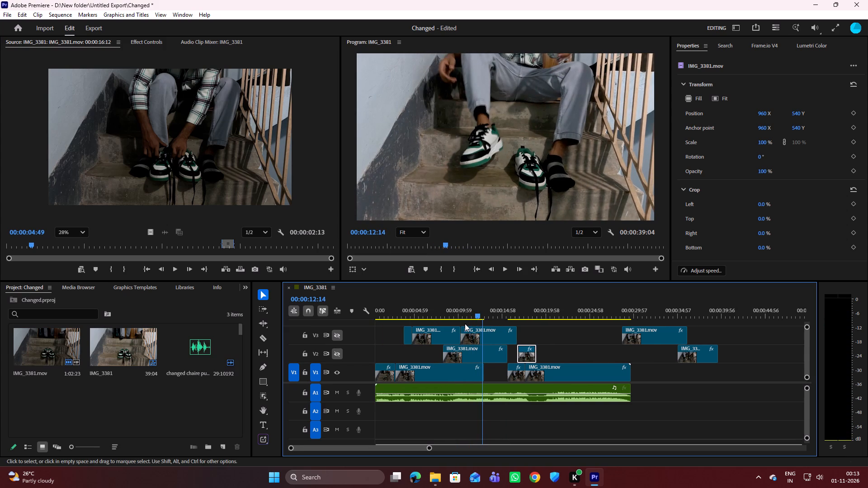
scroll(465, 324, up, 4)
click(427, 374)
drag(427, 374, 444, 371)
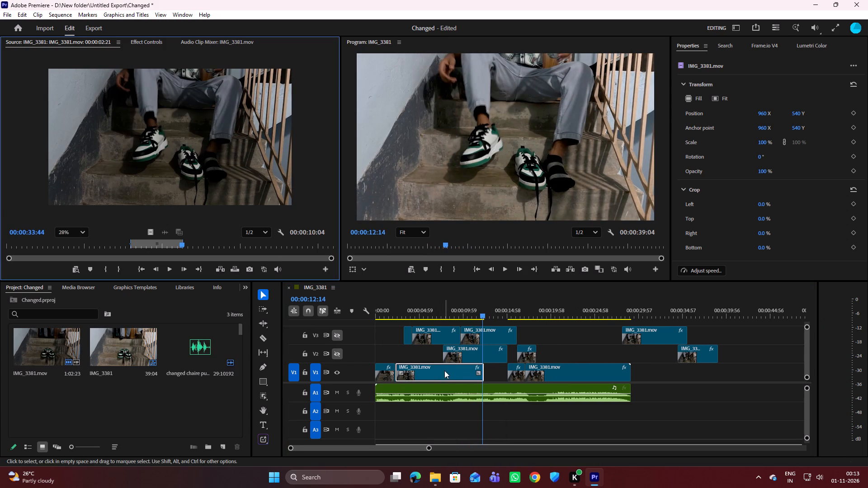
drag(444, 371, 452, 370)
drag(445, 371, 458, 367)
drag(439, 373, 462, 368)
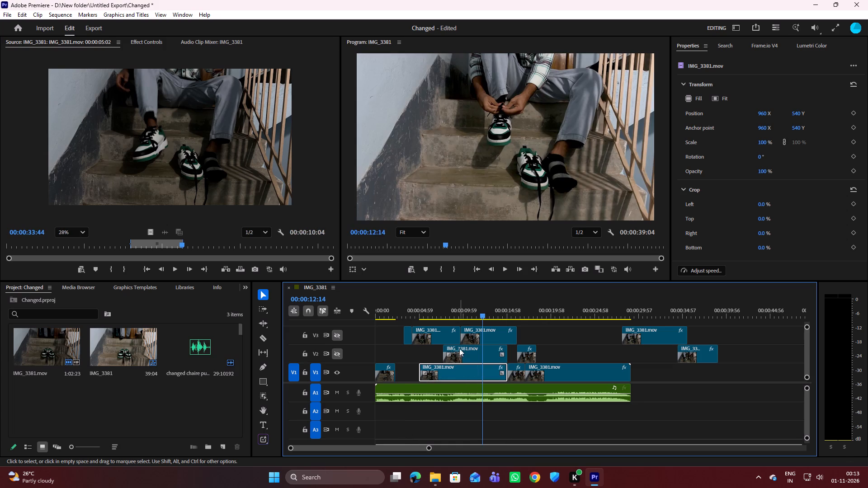
Play the V1 edit with the music from the start through to about 00:00:18 to review the new clip position.
drag(483, 310, 430, 333)
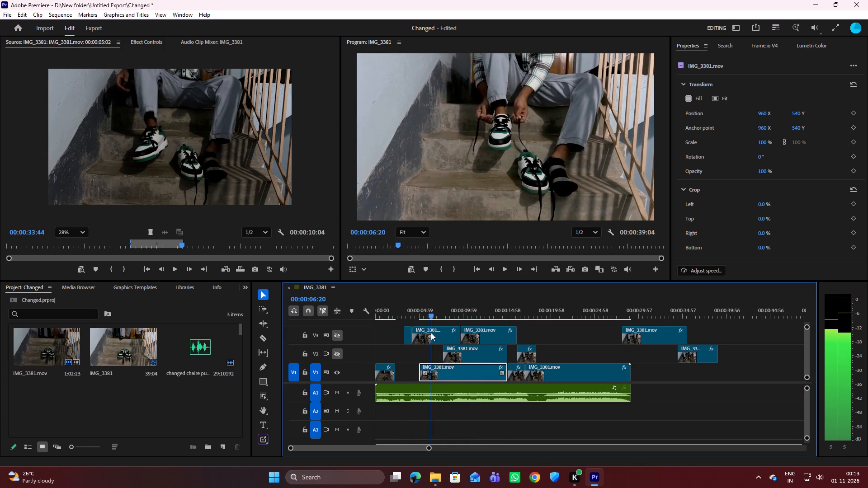
drag(430, 333, 381, 342)
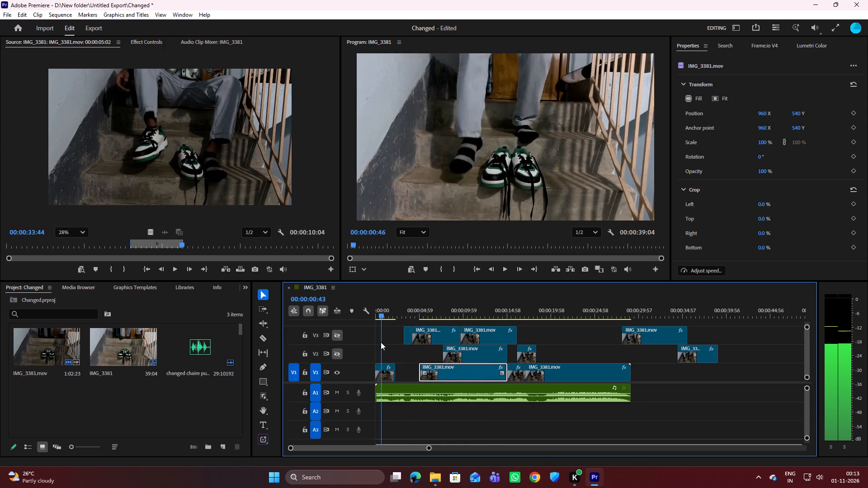
drag(381, 342, 376, 343)
key(space)
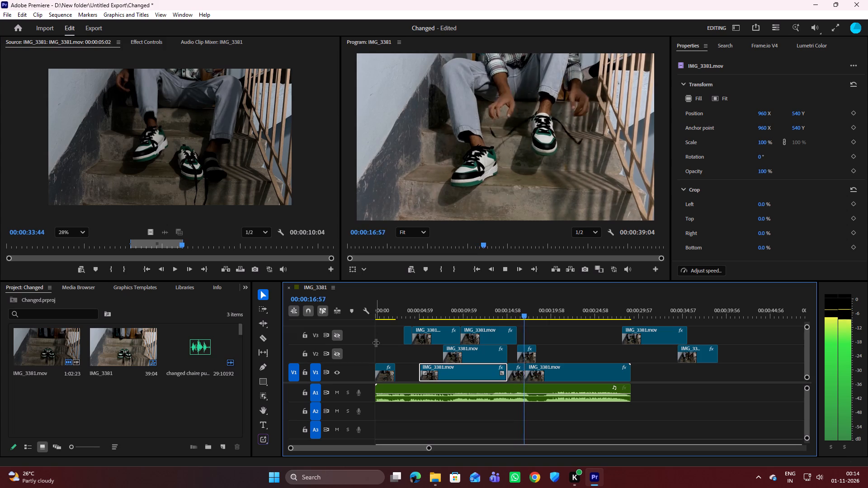
key(space)
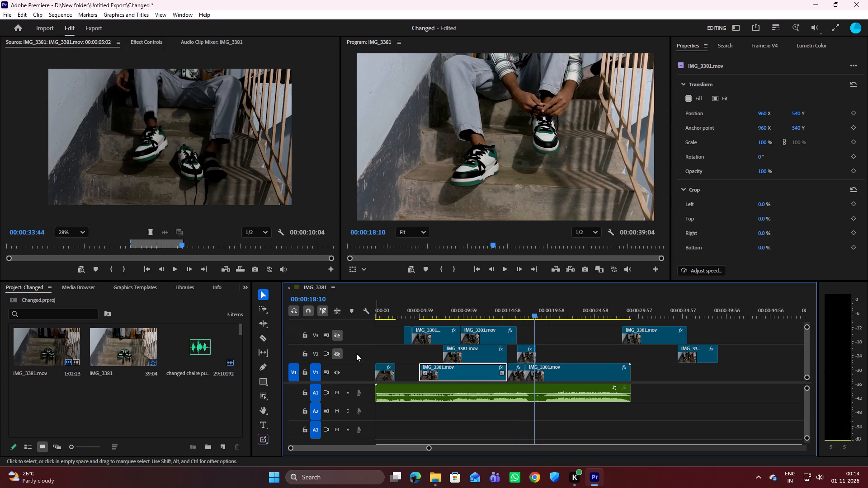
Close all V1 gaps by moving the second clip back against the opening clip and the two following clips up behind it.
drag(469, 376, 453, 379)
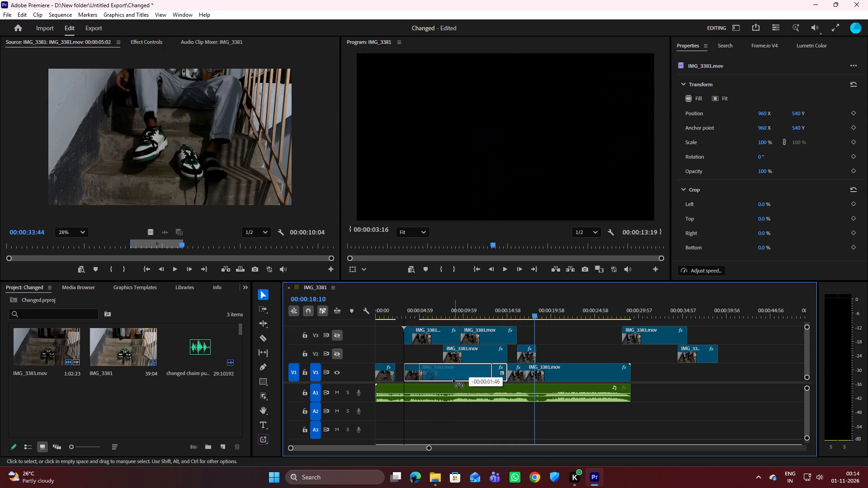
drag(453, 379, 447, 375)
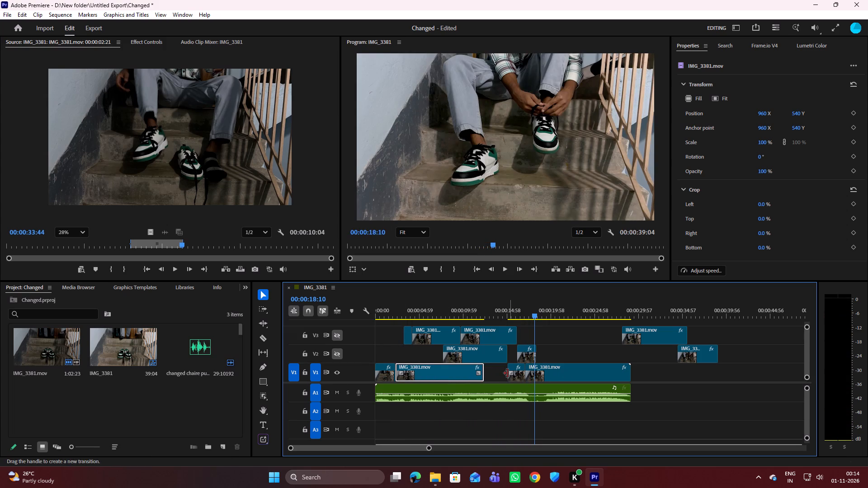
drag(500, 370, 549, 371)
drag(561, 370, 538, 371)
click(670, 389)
Play the gapless V1 edit from the start to about 00:00:15, and again from about 00:00:12 past its end.
drag(535, 316, 371, 320)
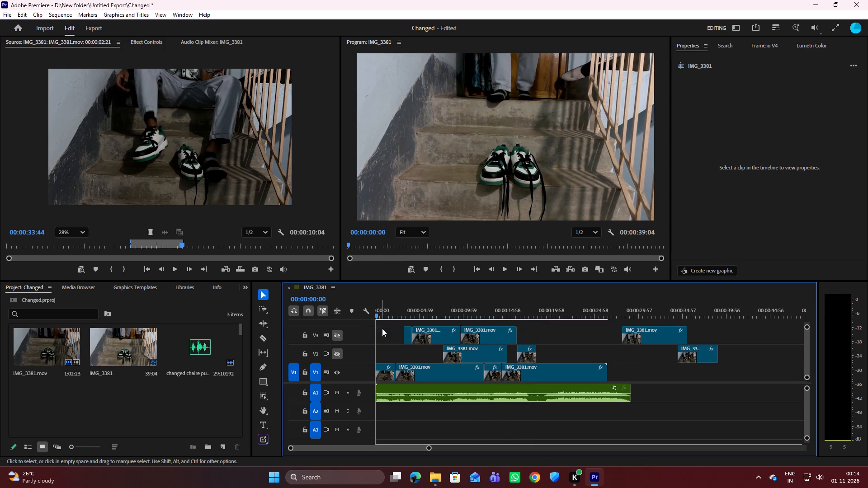
key(space)
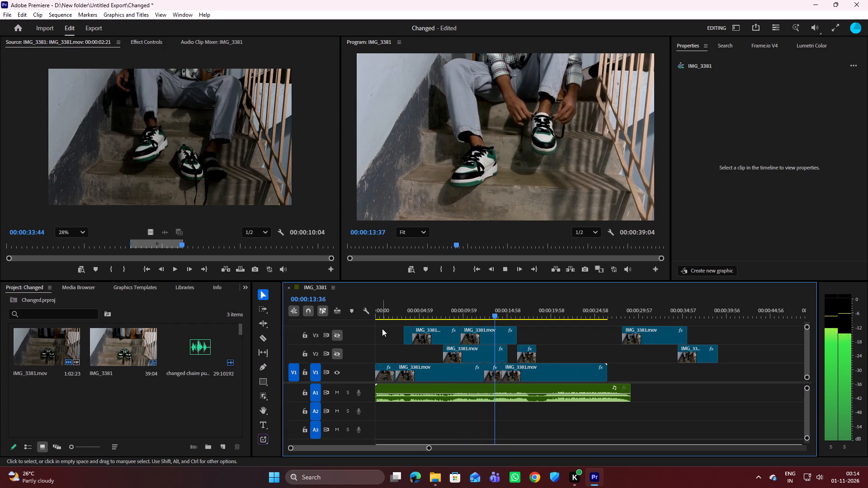
key(space)
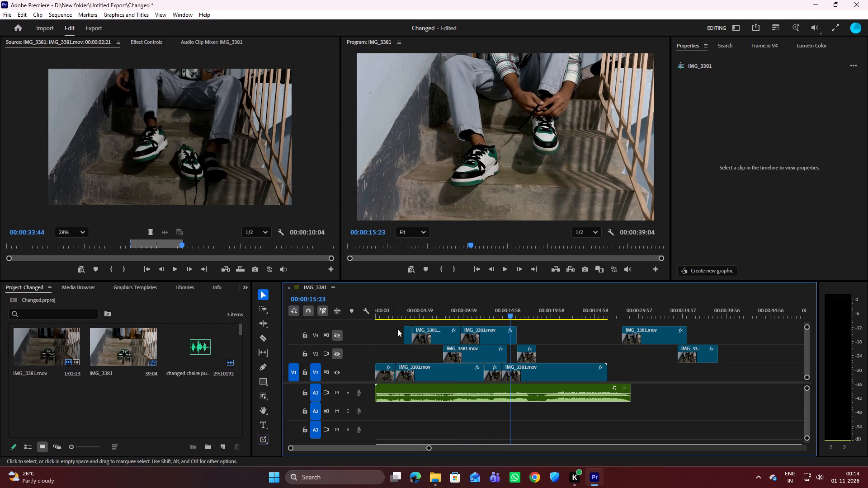
drag(509, 315, 498, 316)
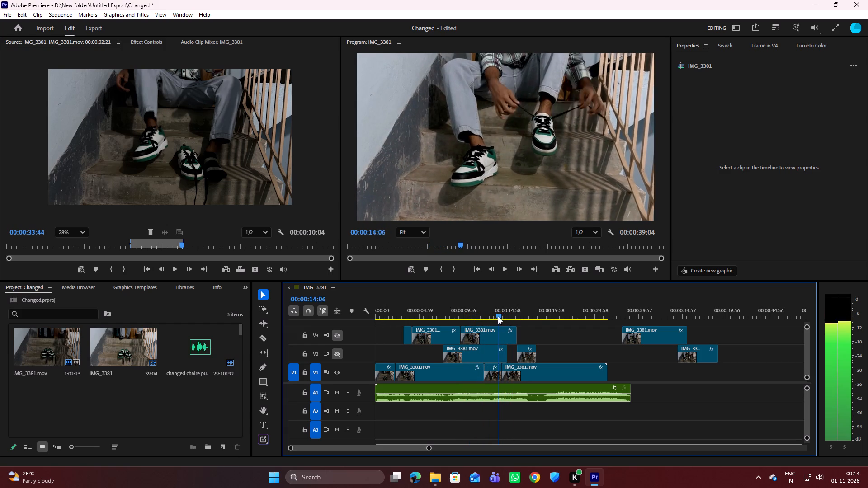
drag(498, 316, 480, 318)
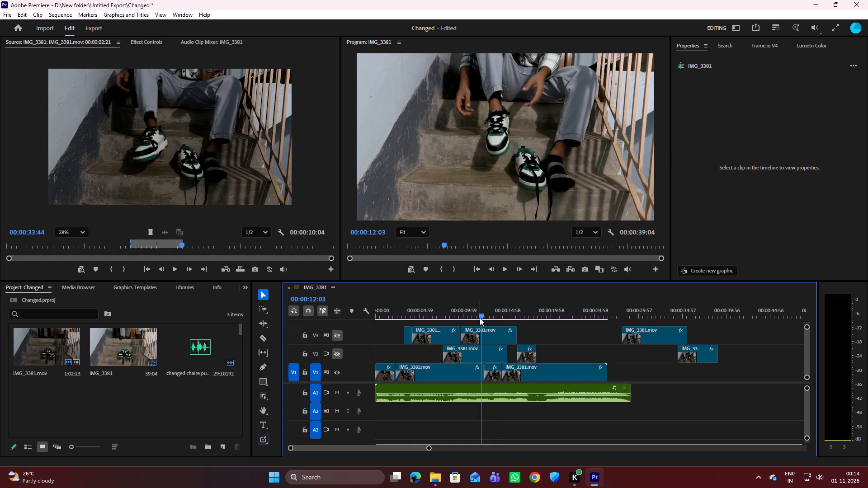
key(space)
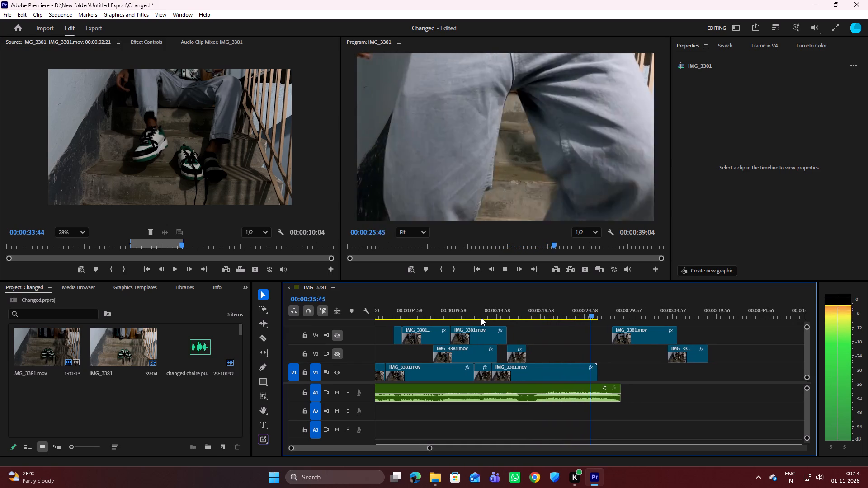
key(space)
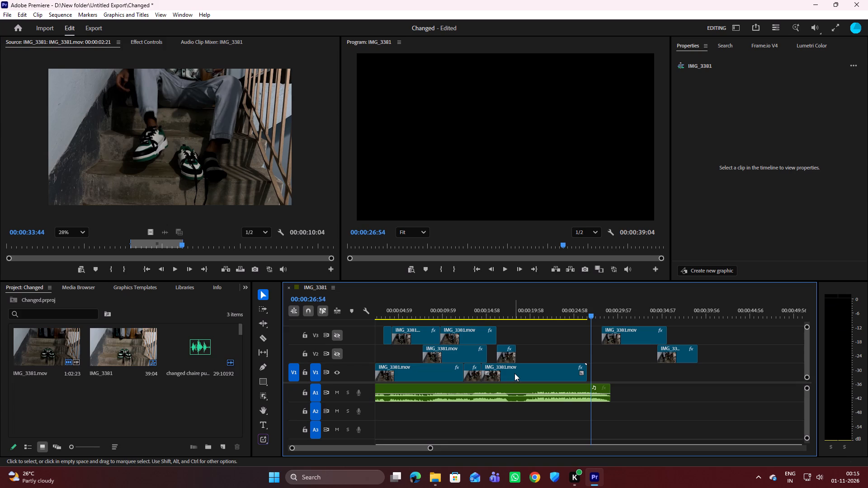
Hide the V1 track, show V2 and examine the V2 footage between about 00:00:09 and 00:00:16.
drag(592, 316, 478, 344)
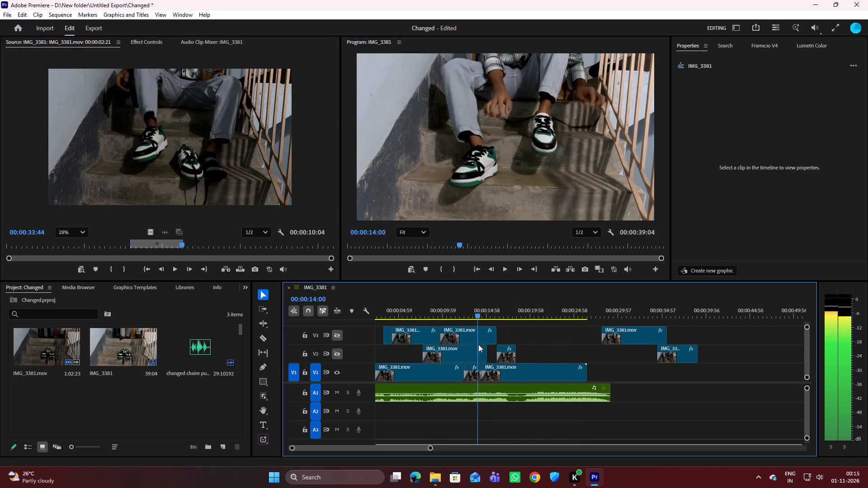
drag(478, 344, 493, 337)
click(335, 375)
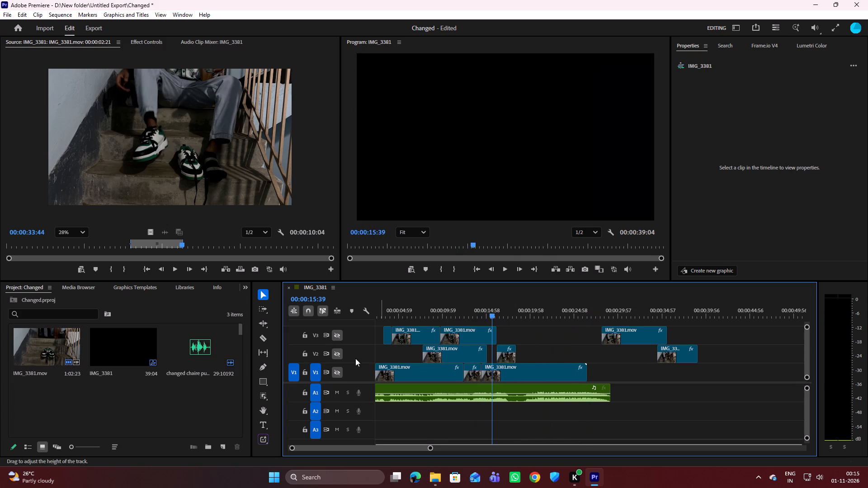
click(340, 355)
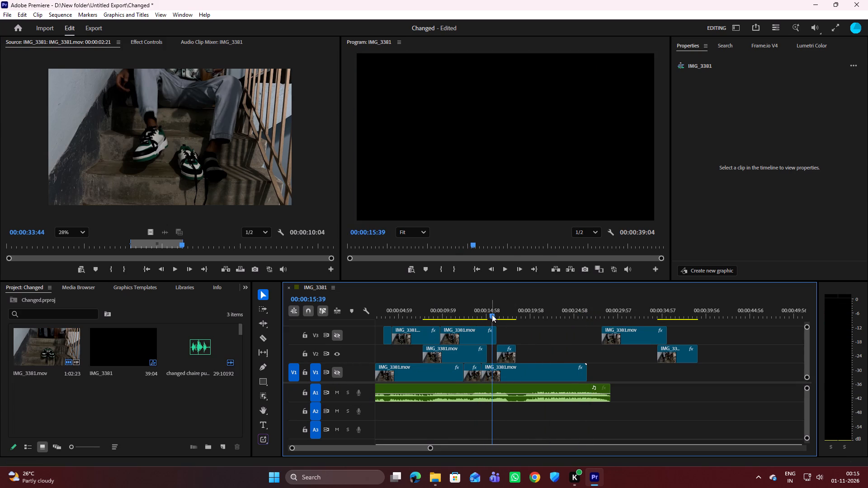
drag(493, 314, 494, 313)
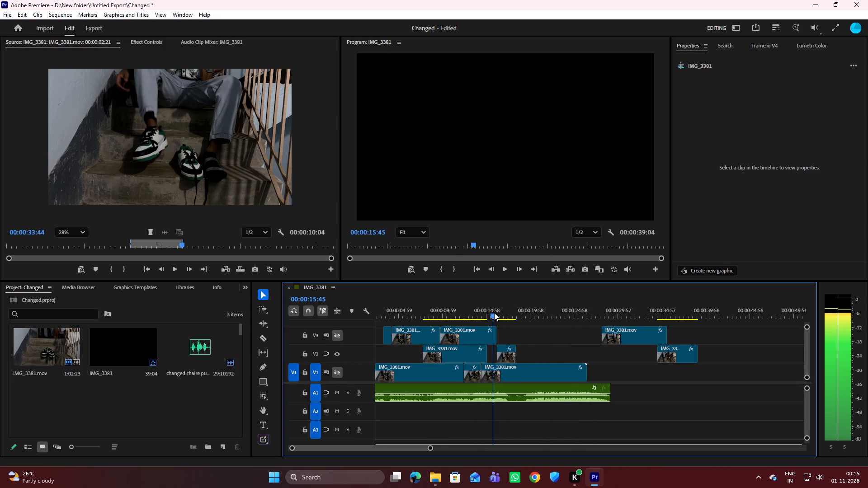
drag(494, 313, 468, 318)
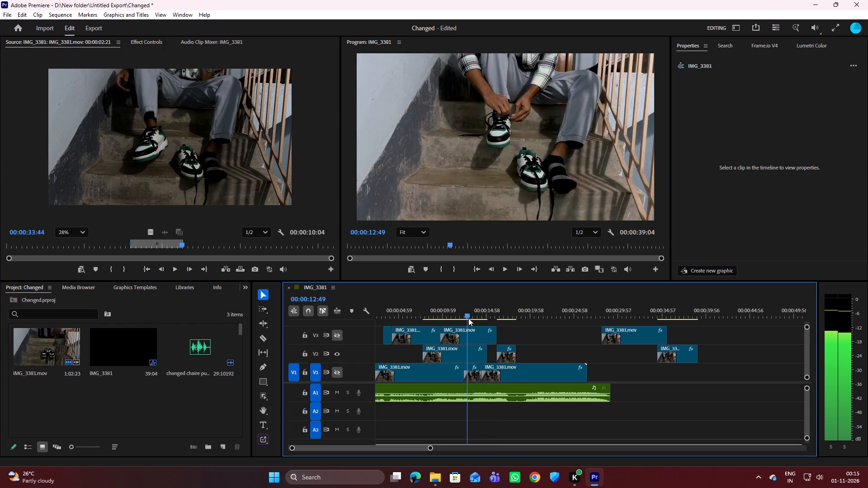
drag(468, 318, 441, 318)
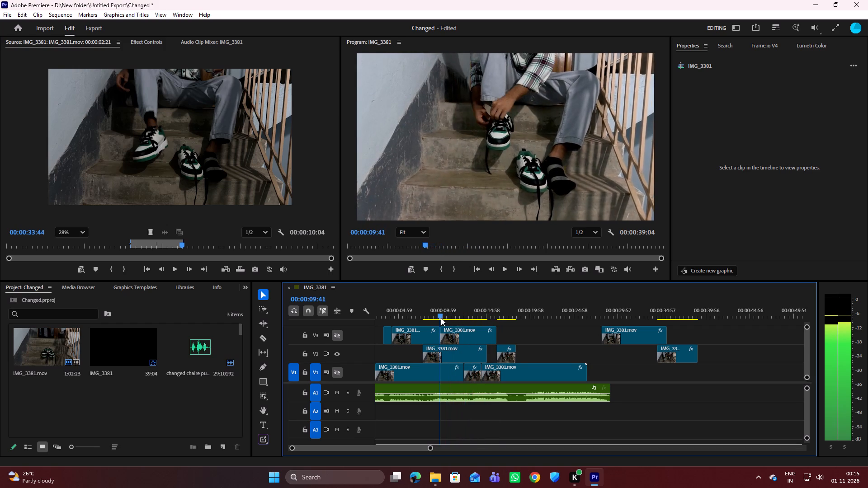
drag(441, 318, 469, 303)
Move the last V1 clip later to end with the music, and place the short V1 clip directly before it, at about 00:00:15.
click(472, 369)
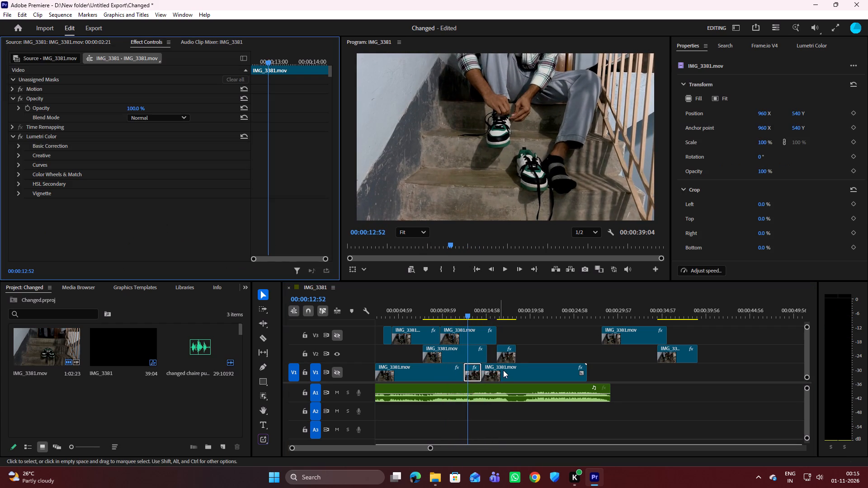
click(503, 370)
drag(505, 370, 524, 364)
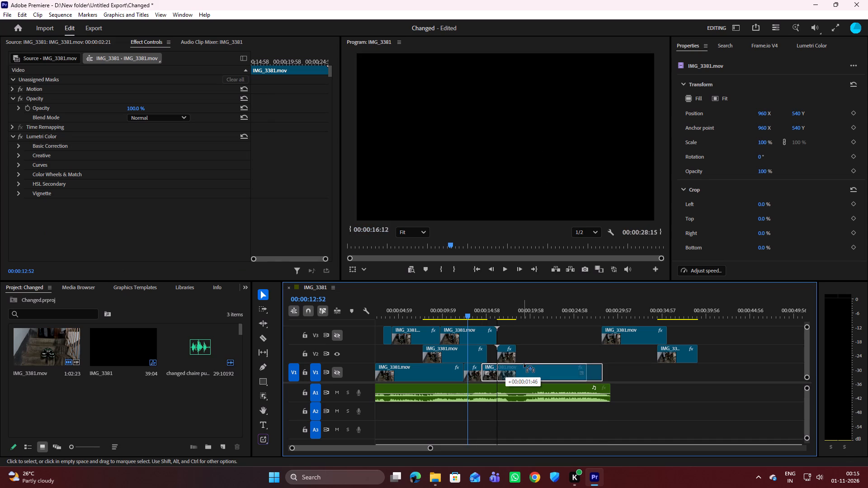
drag(524, 364, 528, 364)
click(474, 367)
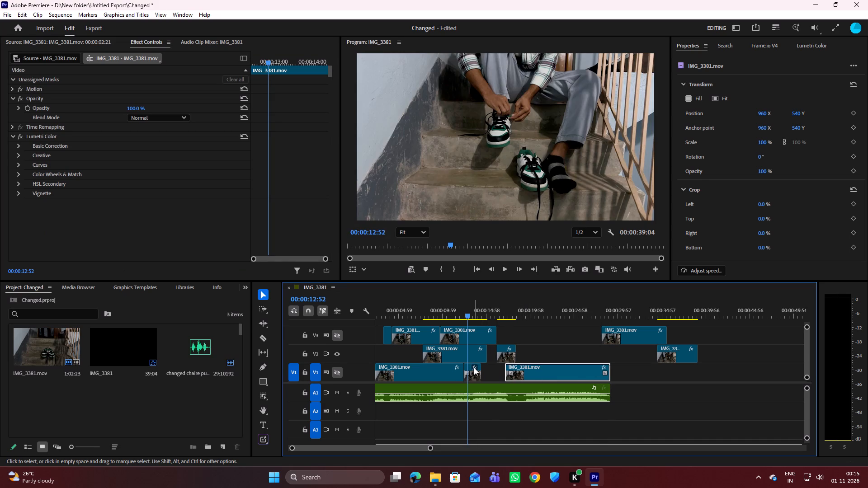
drag(469, 367, 482, 362)
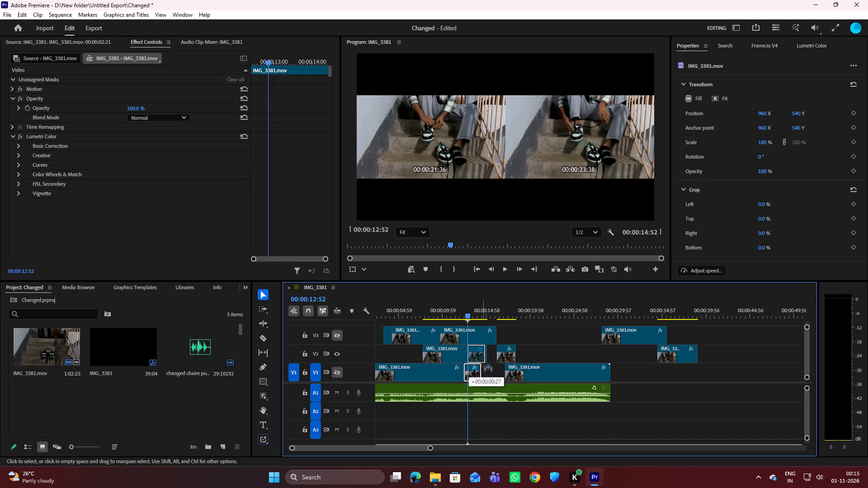
drag(482, 362, 491, 367)
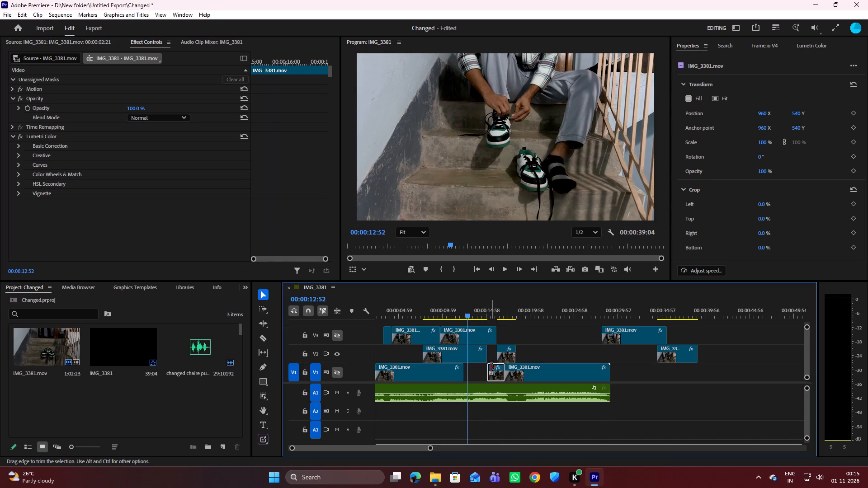
click(668, 401)
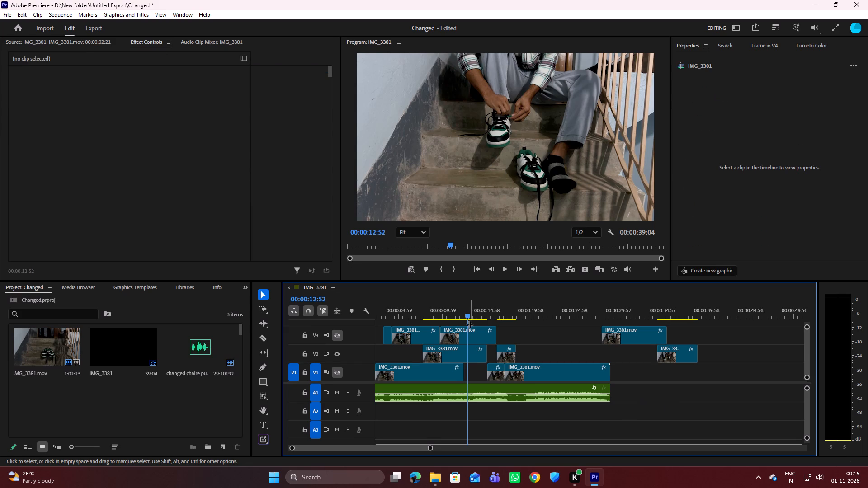
Examine the V2 footage around the V1 gap, between about 00:00:11 and 00:00:17, and hide the V2 track.
drag(469, 314, 459, 316)
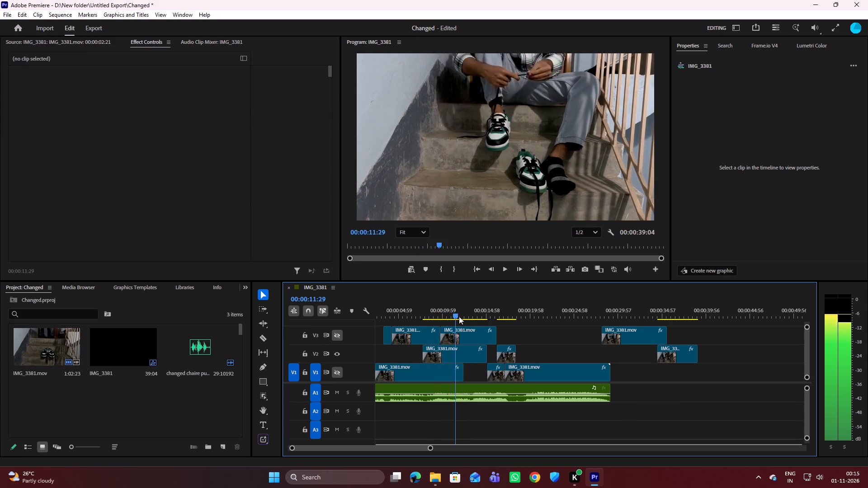
drag(459, 316, 509, 316)
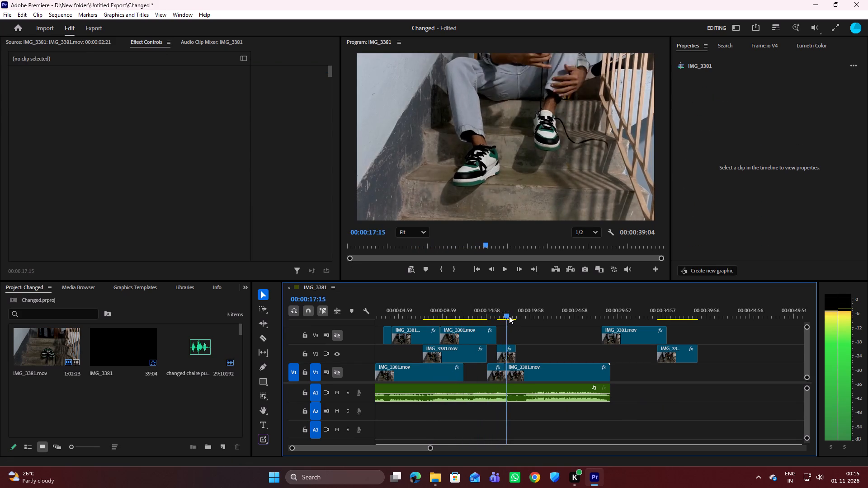
drag(509, 316, 491, 320)
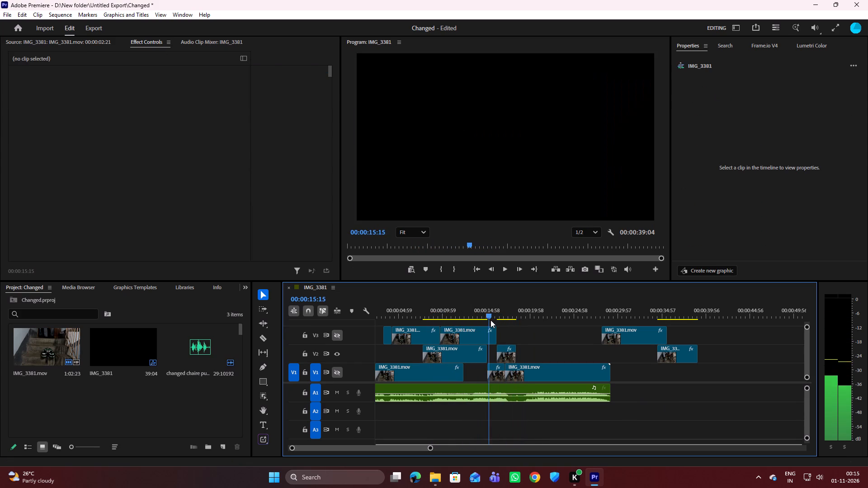
drag(491, 320, 496, 317)
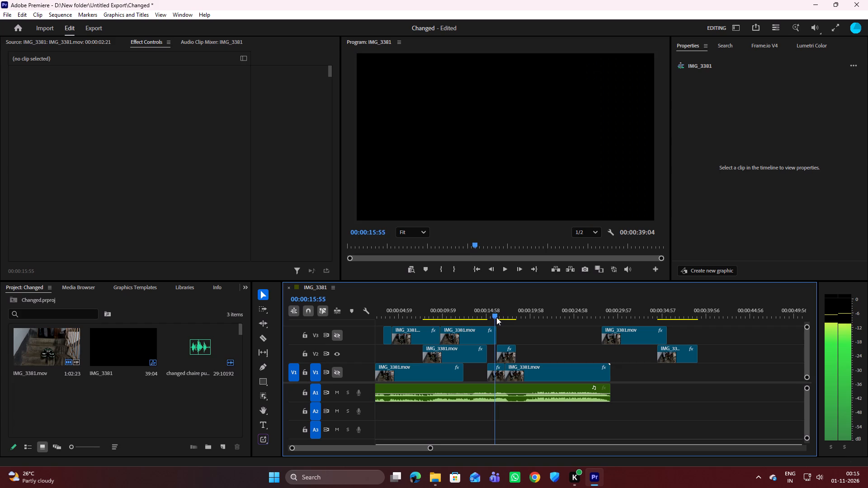
drag(496, 317, 491, 319)
click(338, 357)
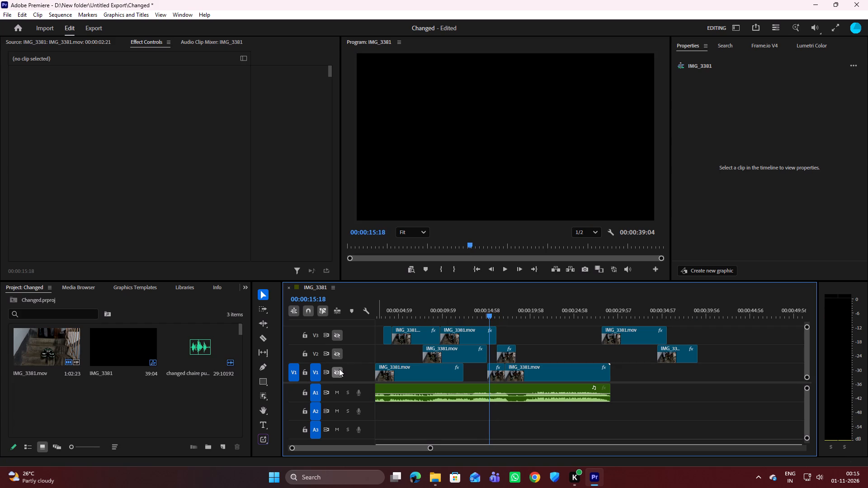
Show the V1 track and examine its footage from about 00:00:15 to 00:00:19 and around the first cut near 00:00:02.
click(339, 369)
drag(489, 315, 486, 315)
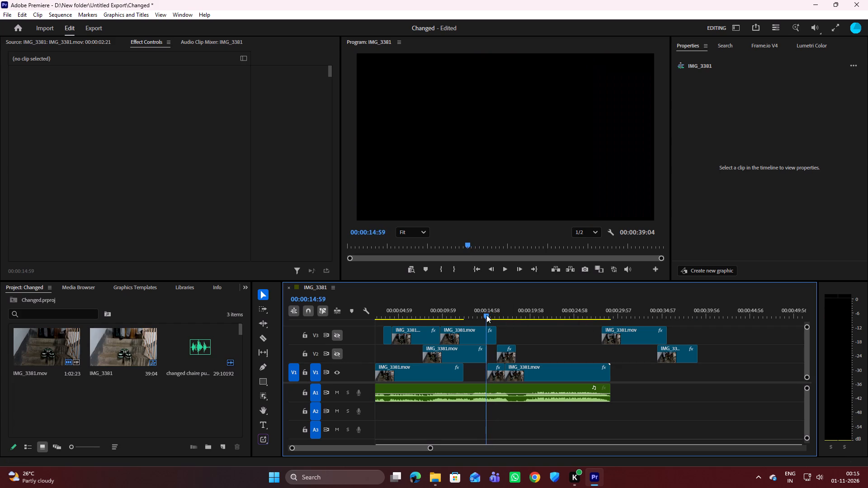
drag(486, 315, 501, 310)
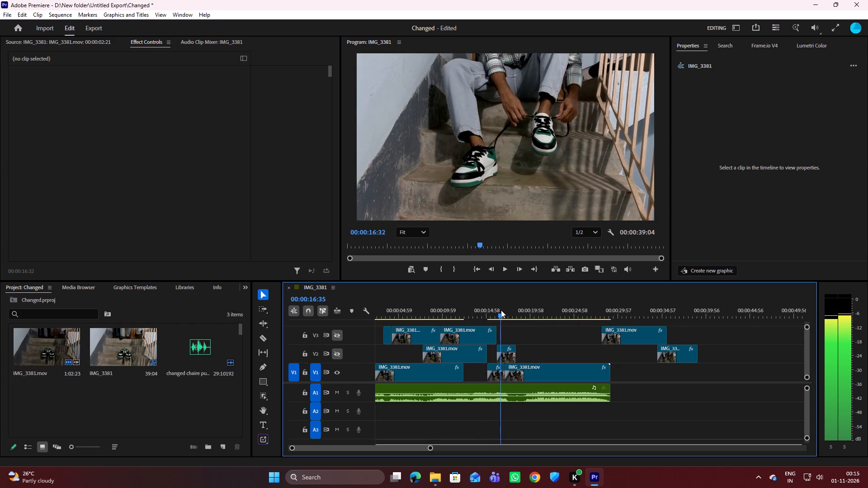
drag(501, 310, 520, 307)
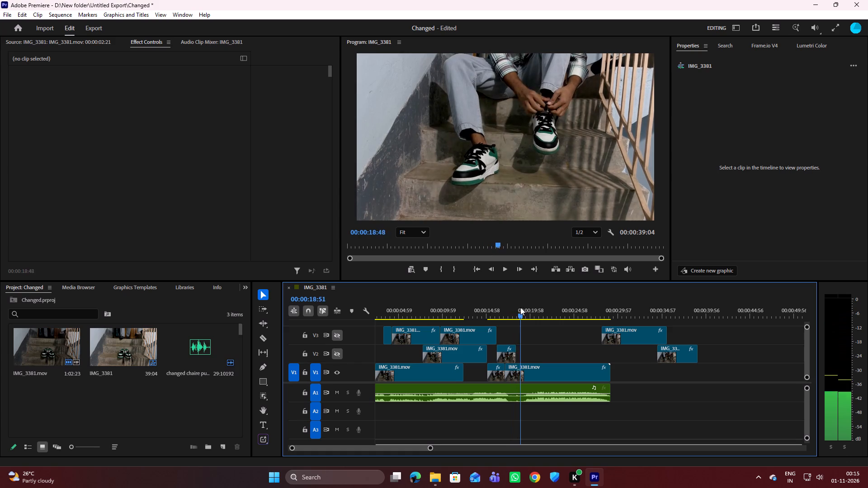
drag(520, 307, 522, 307)
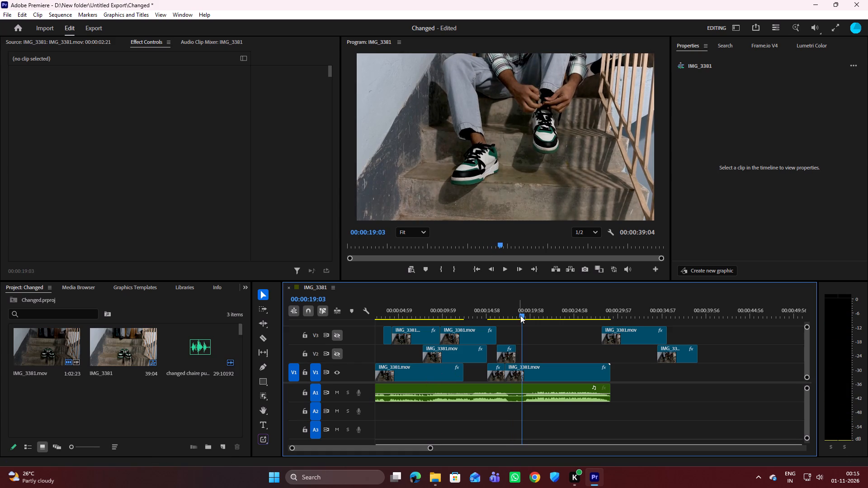
drag(520, 315, 456, 339)
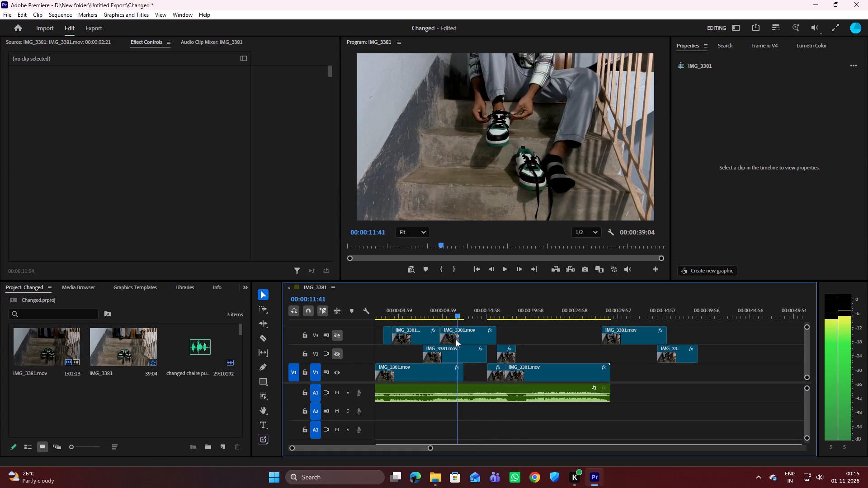
drag(456, 339, 376, 342)
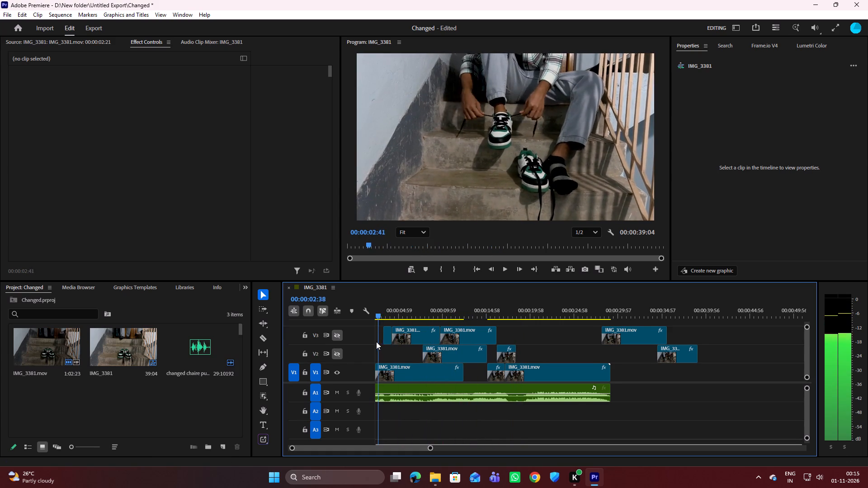
drag(376, 342, 395, 332)
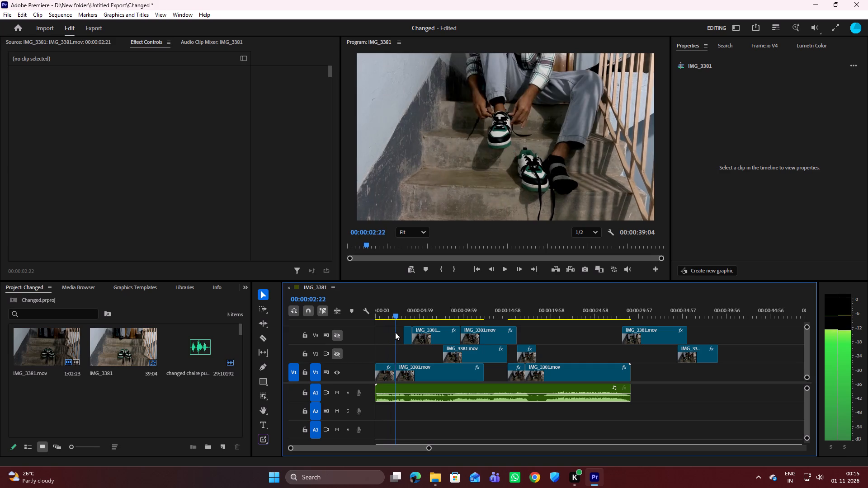
drag(395, 332, 393, 333)
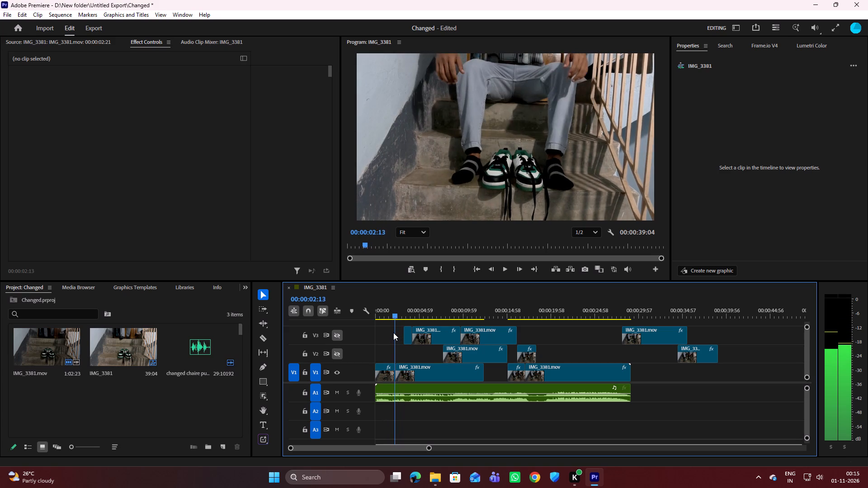
drag(393, 333, 401, 328)
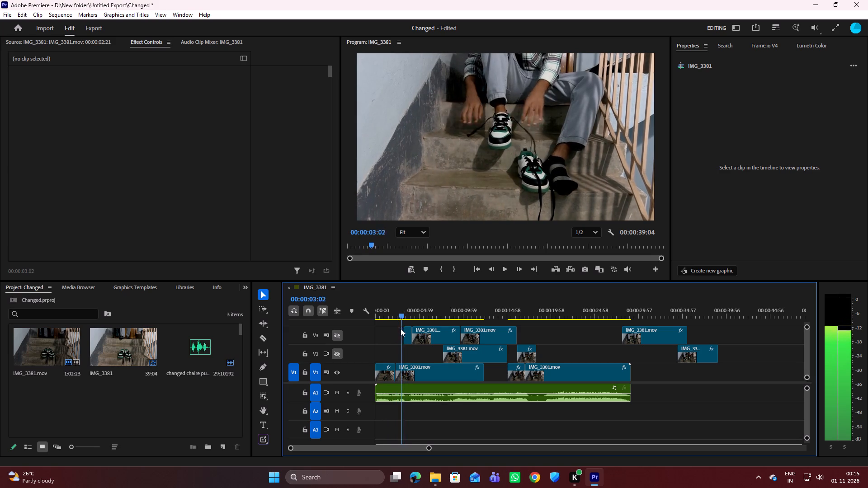
drag(401, 328, 395, 326)
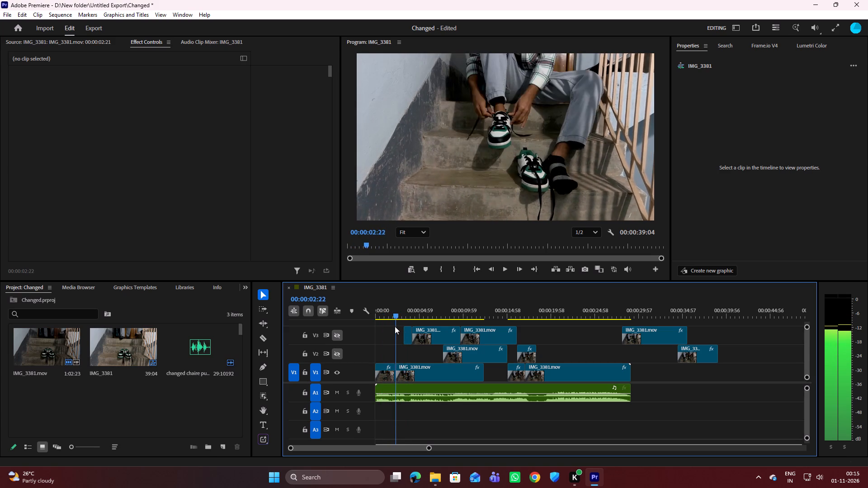
drag(395, 326, 401, 324)
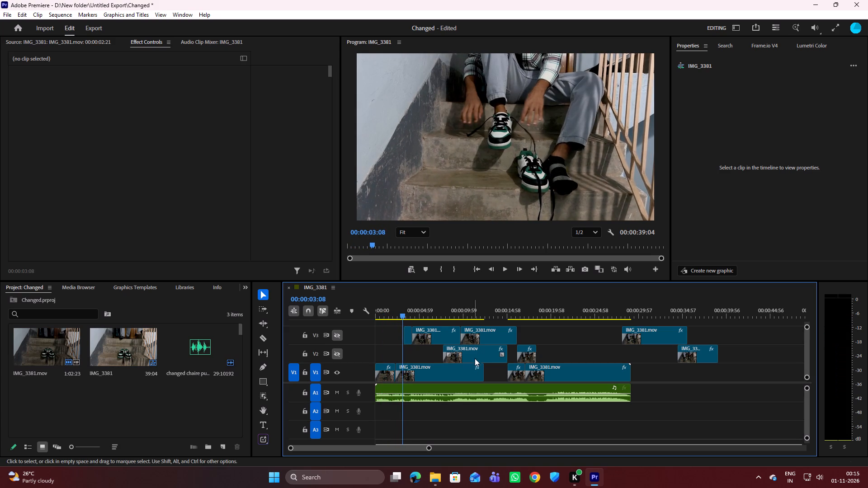
Move the second V1 clip later so it ends where the short V1 clip begins, at about 00:00:15.
click(445, 374)
drag(445, 374, 462, 366)
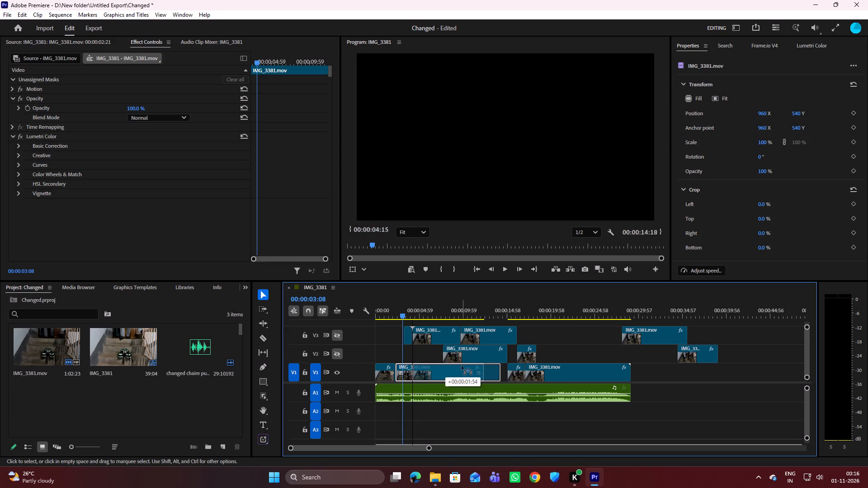
drag(462, 366, 467, 366)
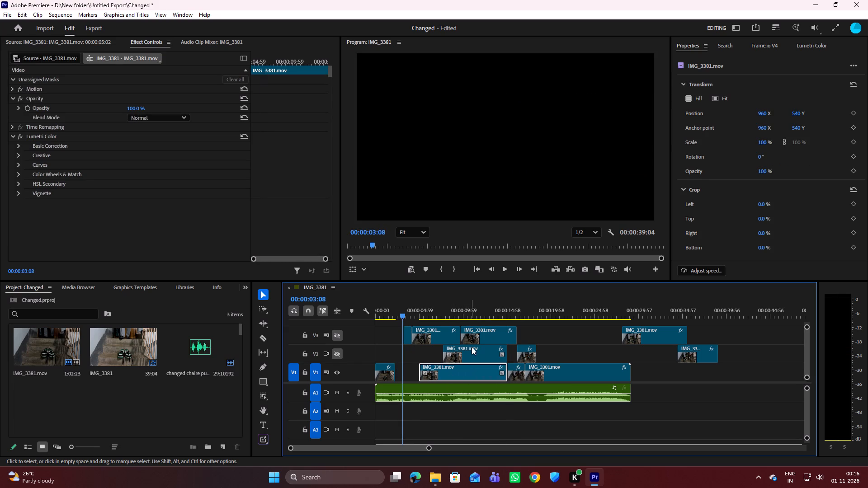
Show the V2 track and move its first clip earlier, to the start of the sequence.
click(337, 356)
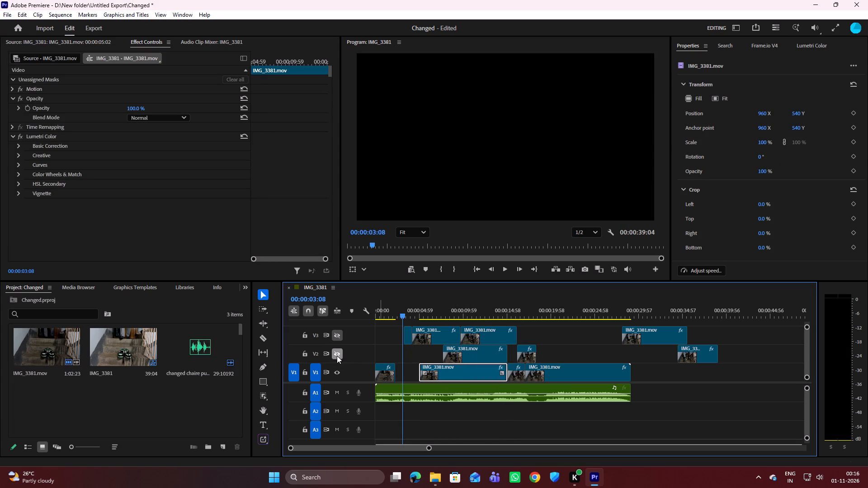
drag(465, 352, 419, 358)
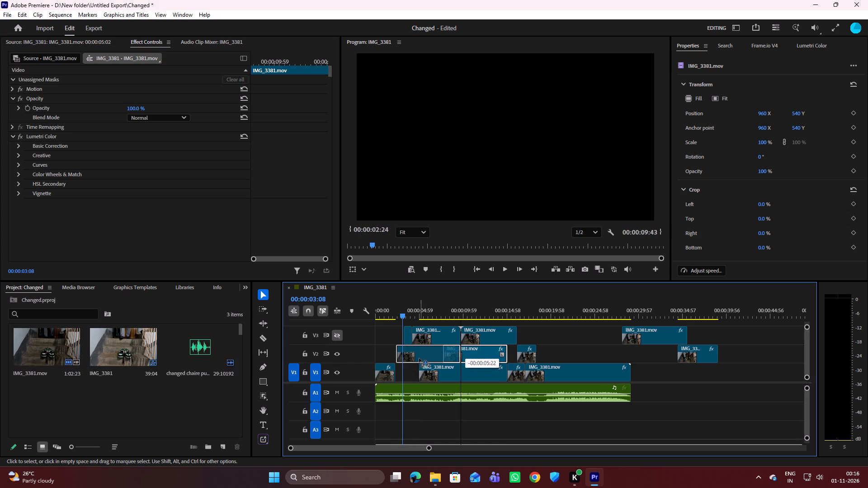
drag(419, 358, 419, 358)
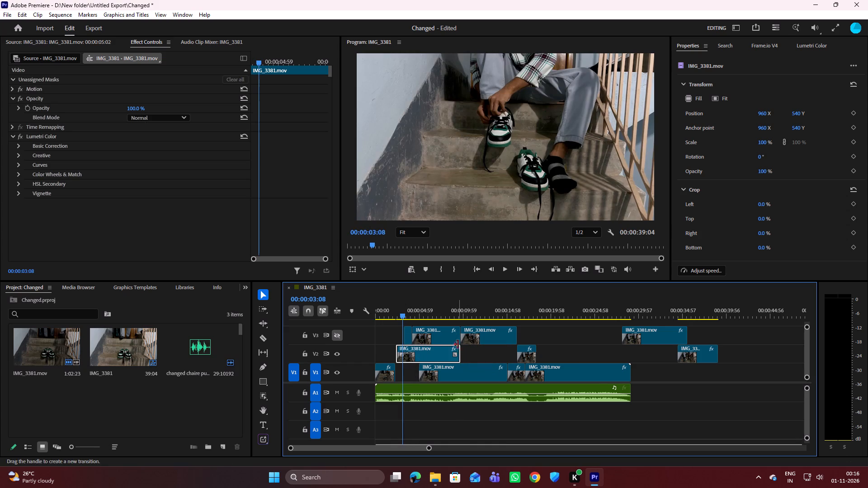
scroll(442, 351, up, 4)
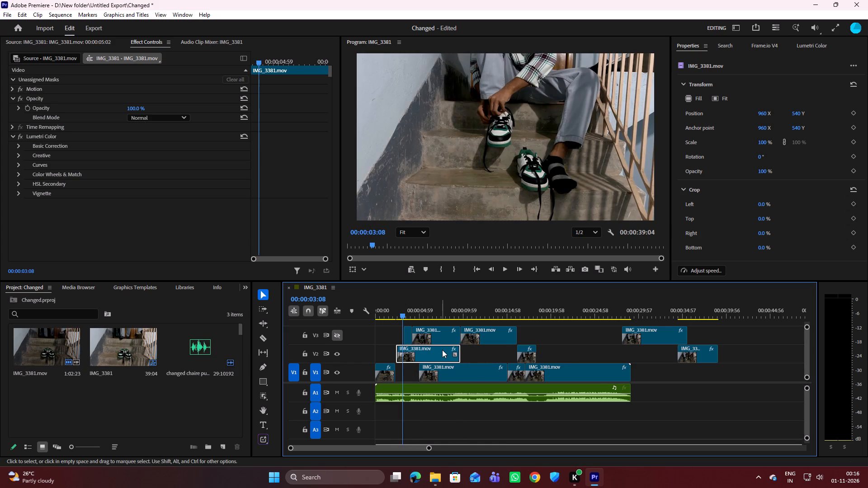
drag(441, 350, 423, 349)
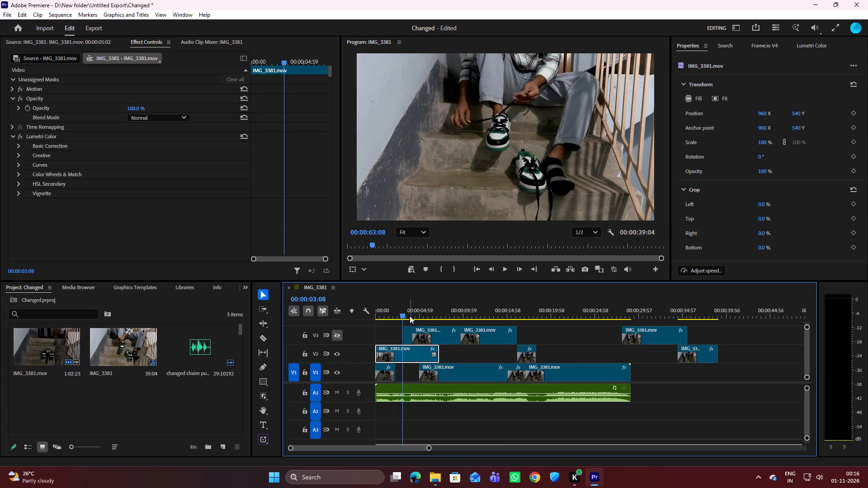
Trim the beginning of the first V2 clip by about two seconds and shift the clip to start at about 00:00:01.
click(403, 314)
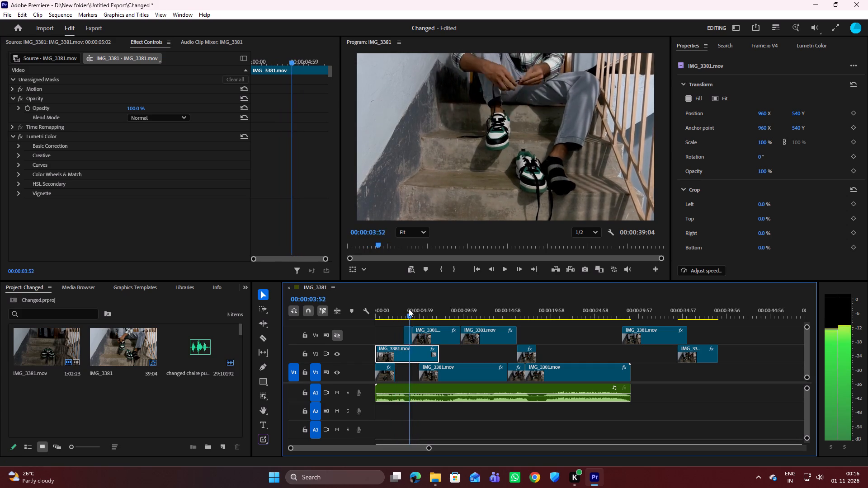
drag(376, 347, 376, 348)
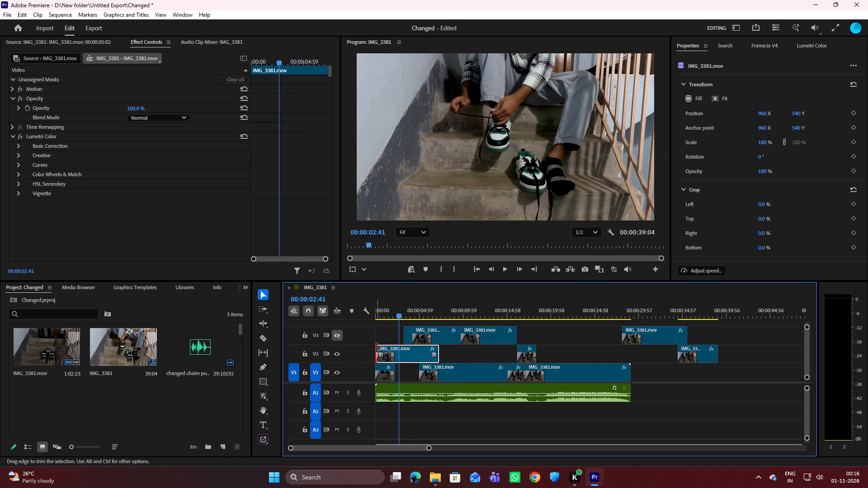
drag(376, 348, 393, 342)
drag(413, 354, 403, 350)
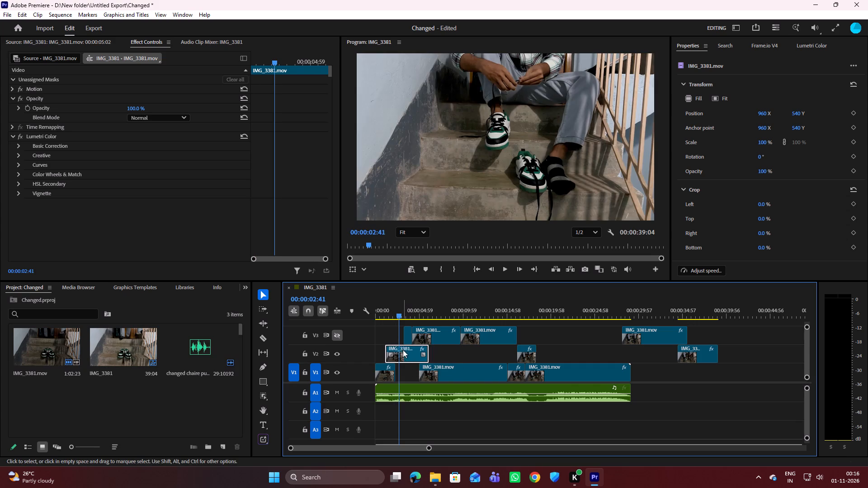
Play the trimmed V2 clip from about 00:00:01 to 00:00:06 and move it to end where the second V1 clip begins, at about 00:00:05.
drag(399, 314, 385, 311)
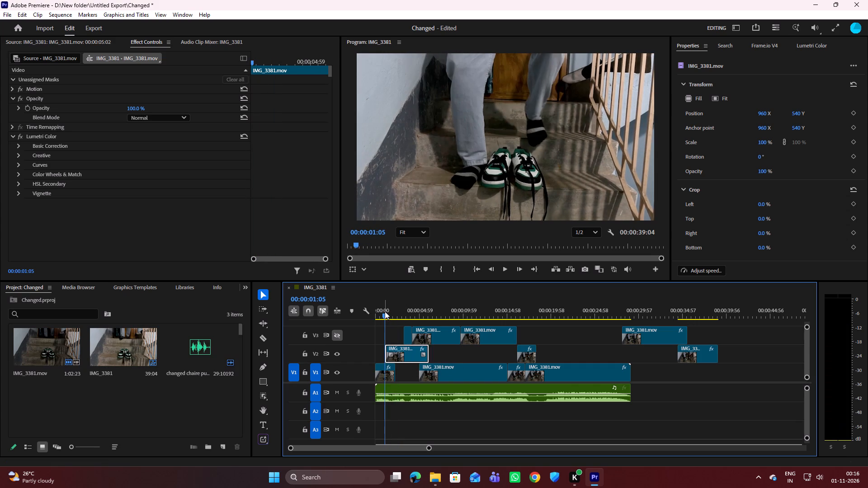
key(space)
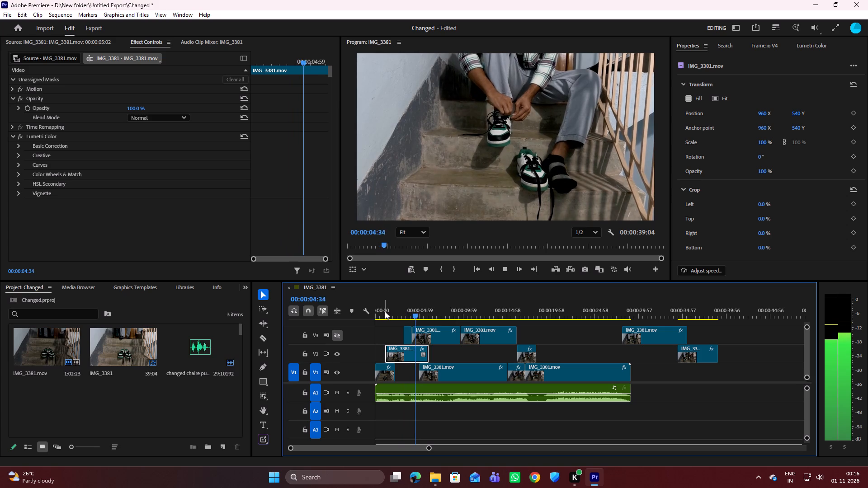
key(space)
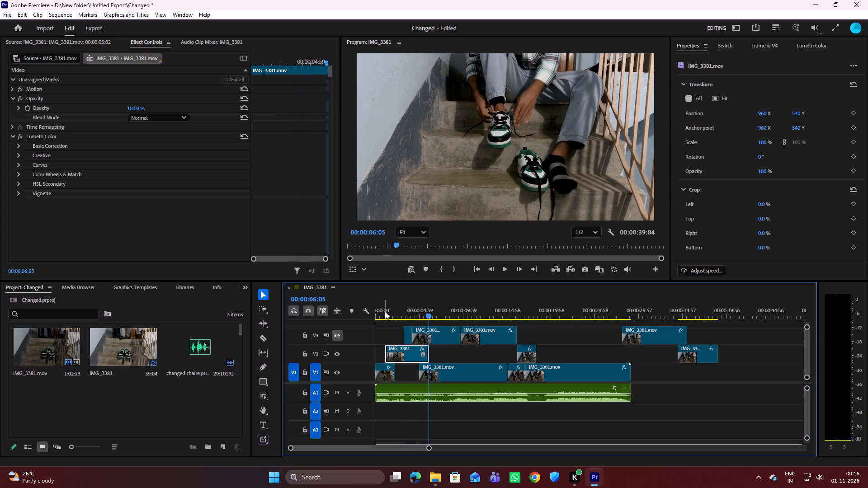
key(space)
key(space)
drag(405, 350, 399, 347)
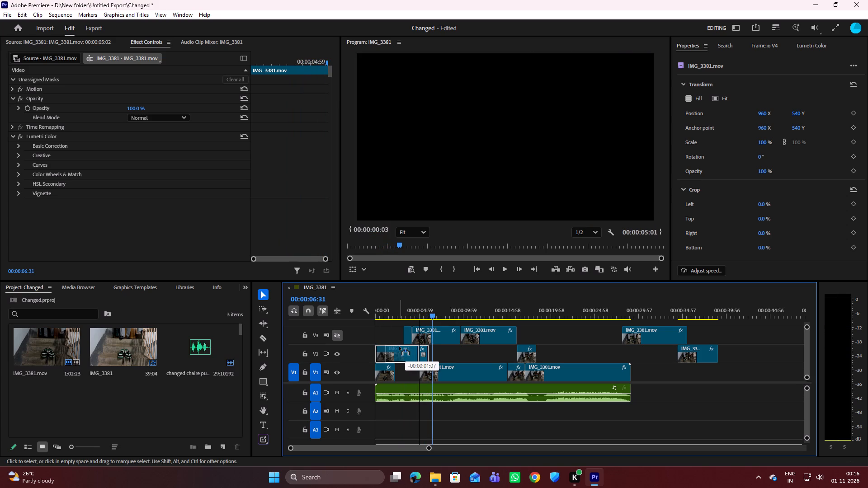
drag(399, 347, 398, 346)
drag(400, 345, 402, 353)
click(401, 353)
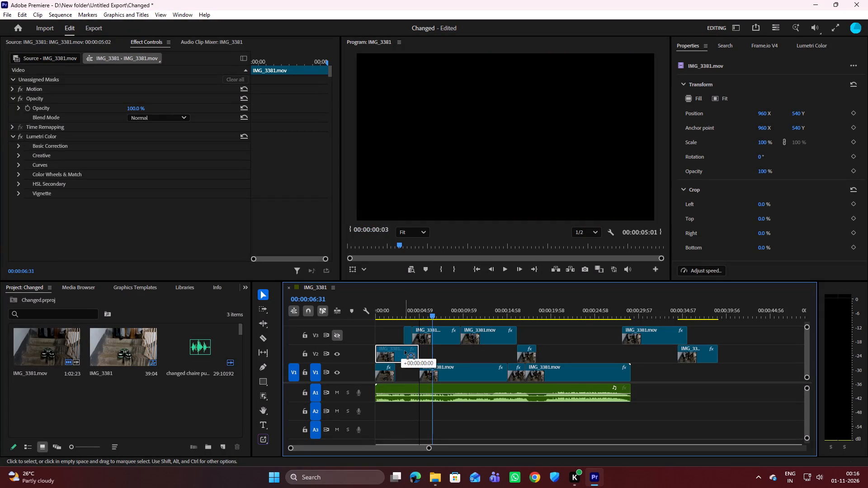
Split the first V2 clip at 00:00:02:13, where the V1 gap begins, and park its first piece on the V3 track.
drag(433, 316, 426, 315)
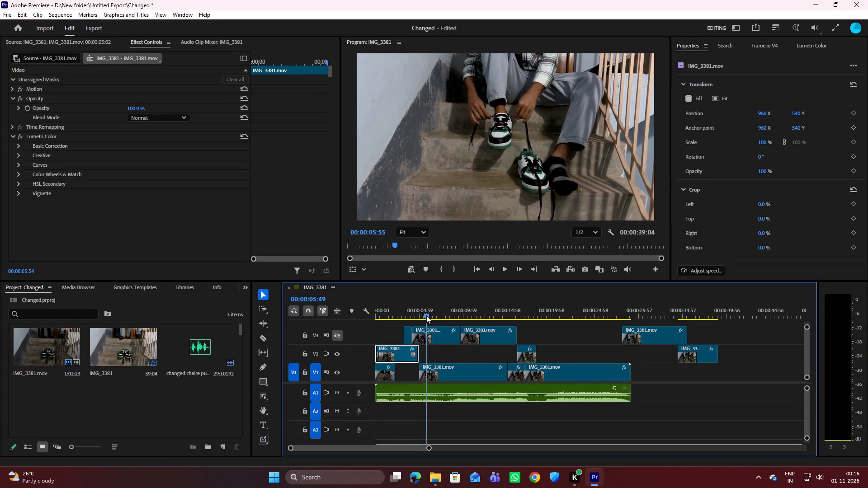
drag(426, 315, 419, 311)
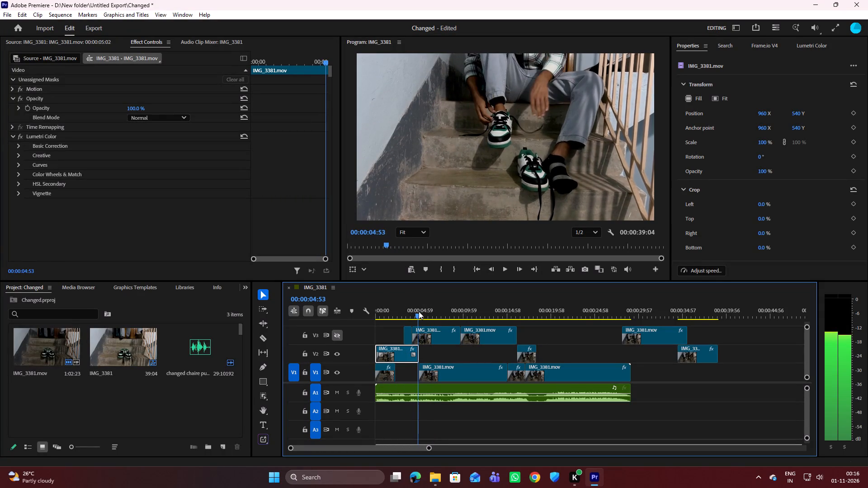
drag(419, 311, 405, 313)
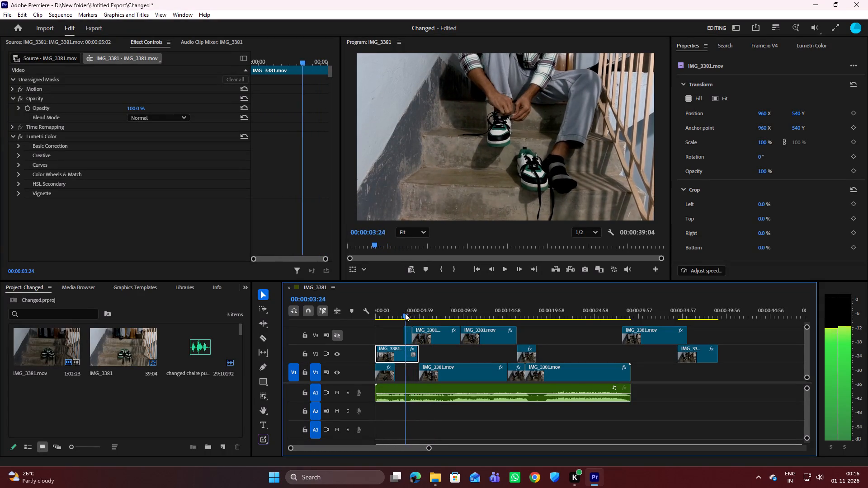
drag(405, 313, 396, 315)
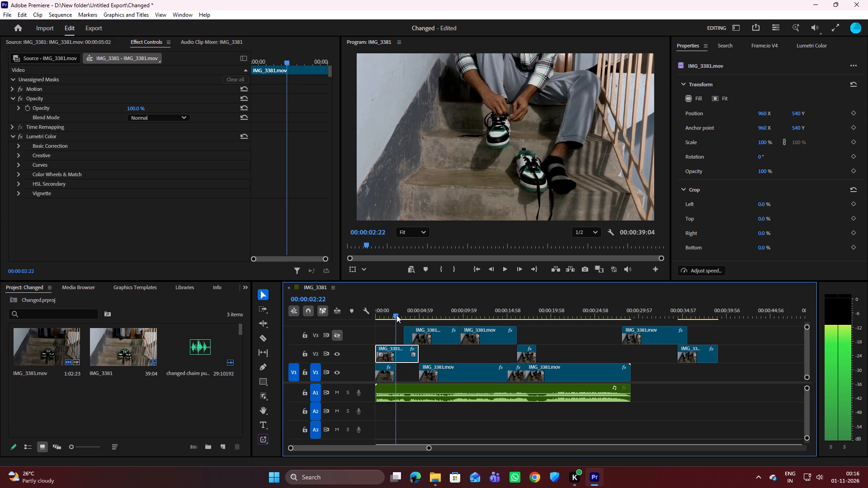
drag(396, 315, 396, 313)
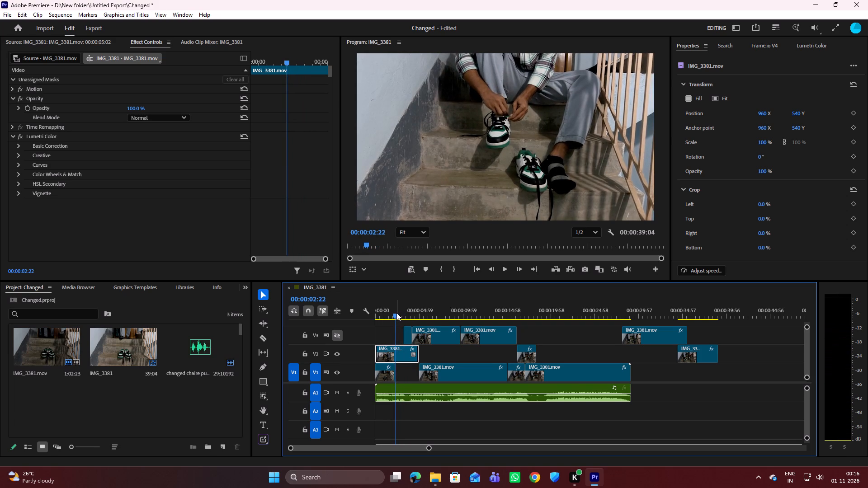
click(397, 315)
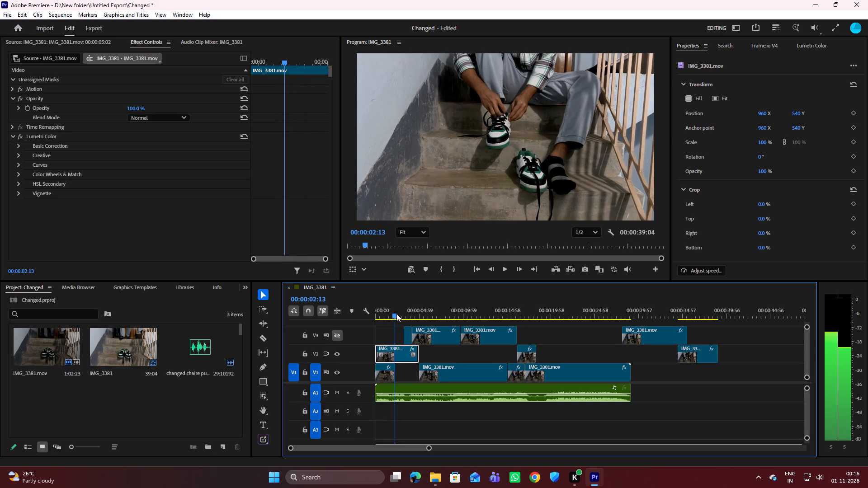
key(c)
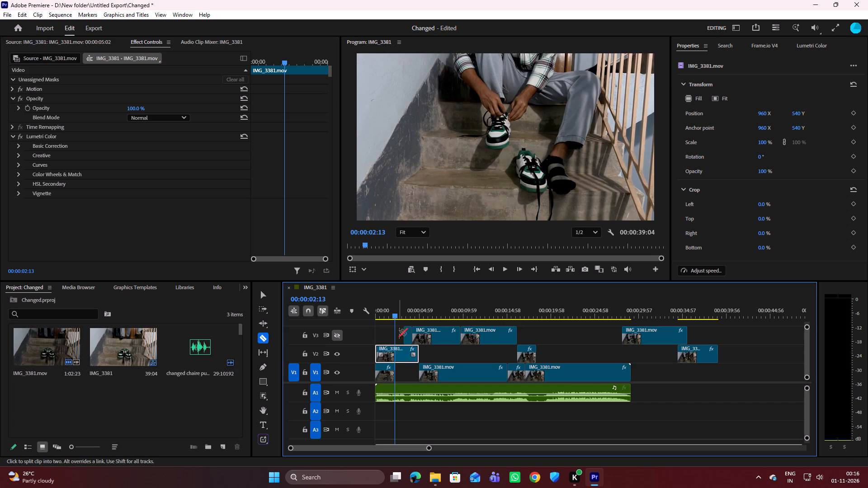
click(395, 351)
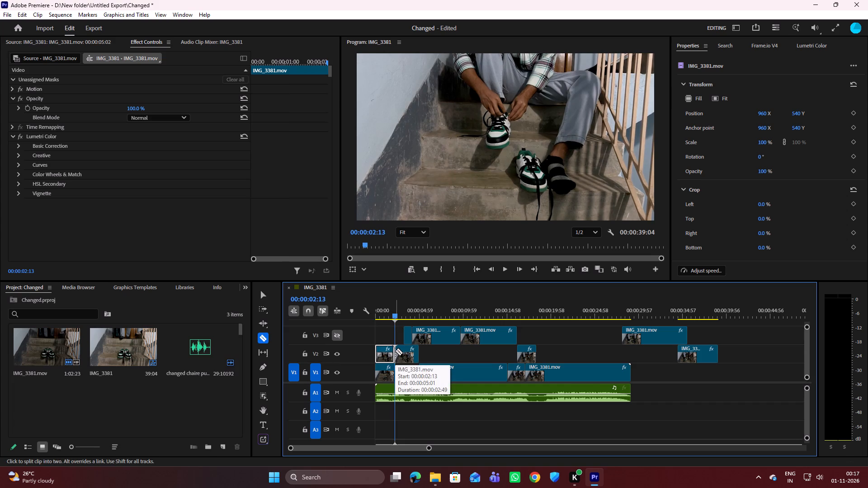
key(v)
drag(381, 350, 381, 335)
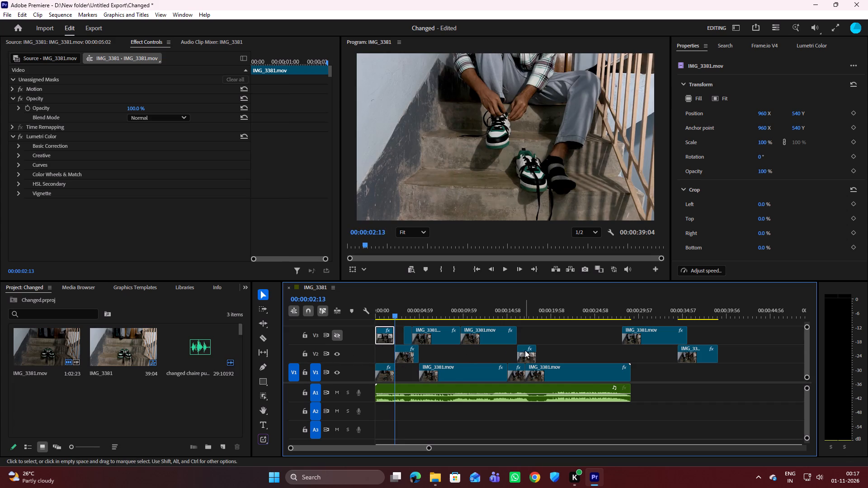
Park the two remaining later V2 clips on V3, placing the last one at about 00:00:23, before the final V3 clip.
drag(523, 348, 521, 336)
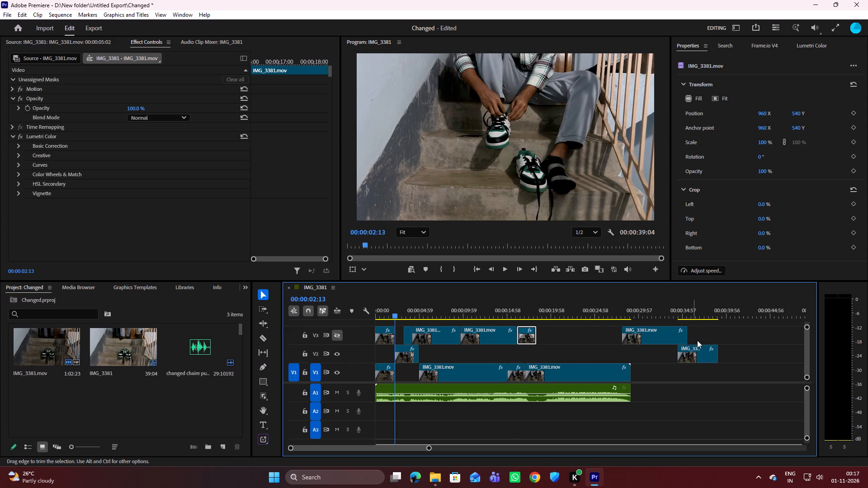
drag(700, 352, 715, 331)
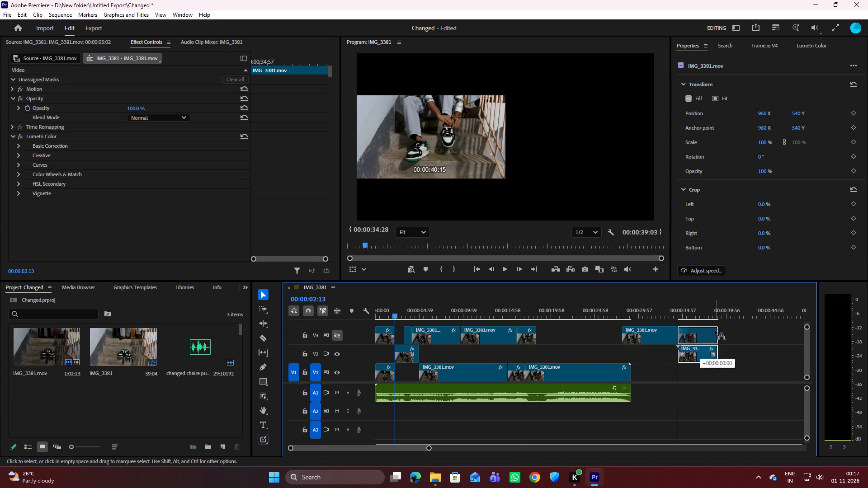
drag(715, 331, 597, 328)
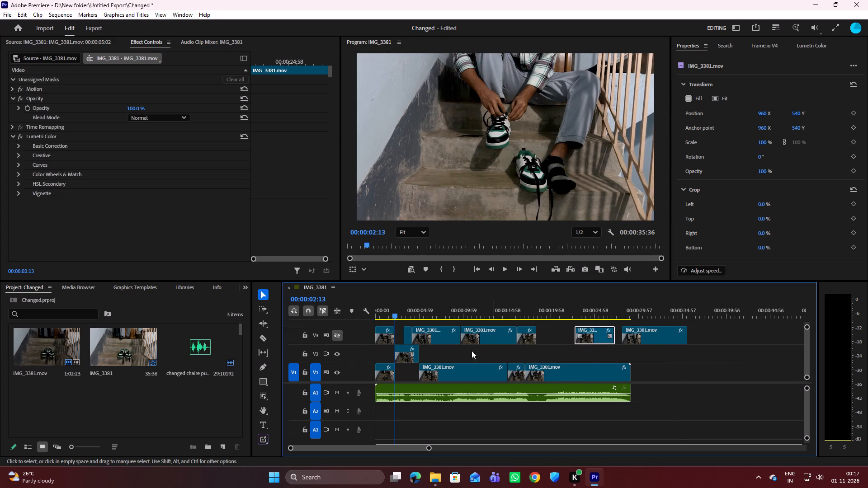
Move the remaining first V2 piece down to V1 at 00:00:02:13, filling the gap between the first two clips.
click(406, 357)
drag(406, 357, 408, 371)
drag(406, 357, 407, 368)
drag(406, 355, 408, 370)
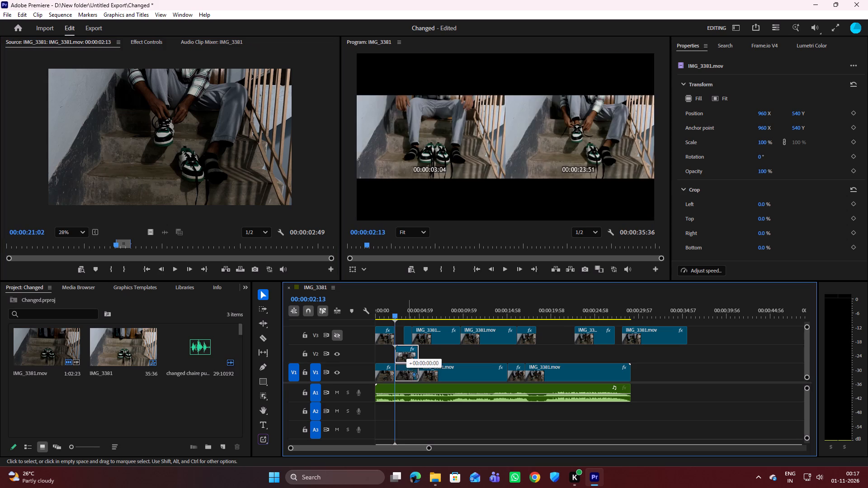
drag(408, 370, 408, 372)
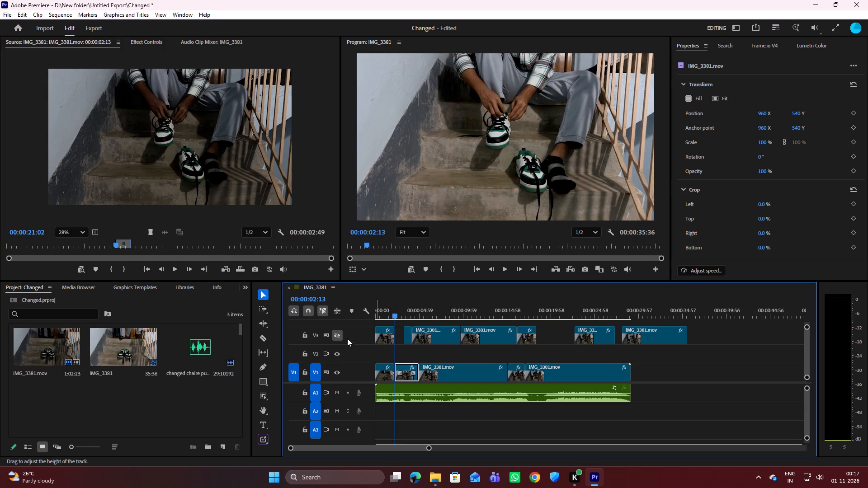
Play the sequence from the start to the end of the music, and recheck the shoe-lacing section up to about 00:00:07.
drag(396, 314, 372, 319)
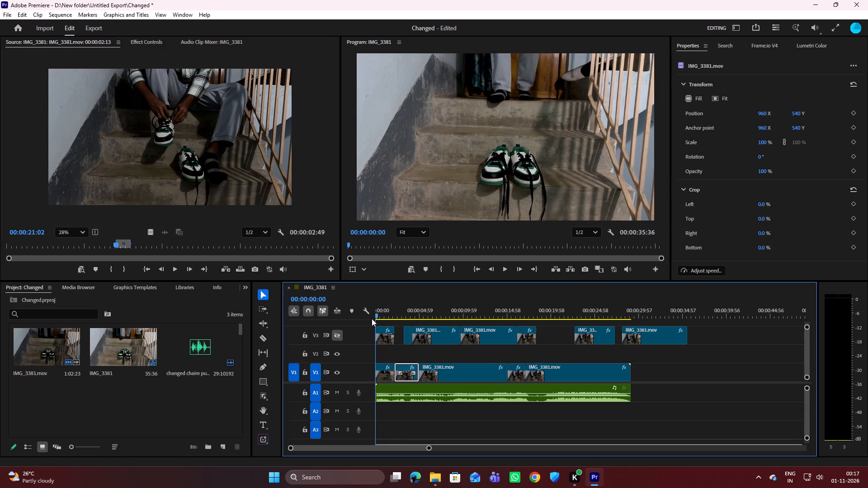
click(395, 298)
click(480, 349)
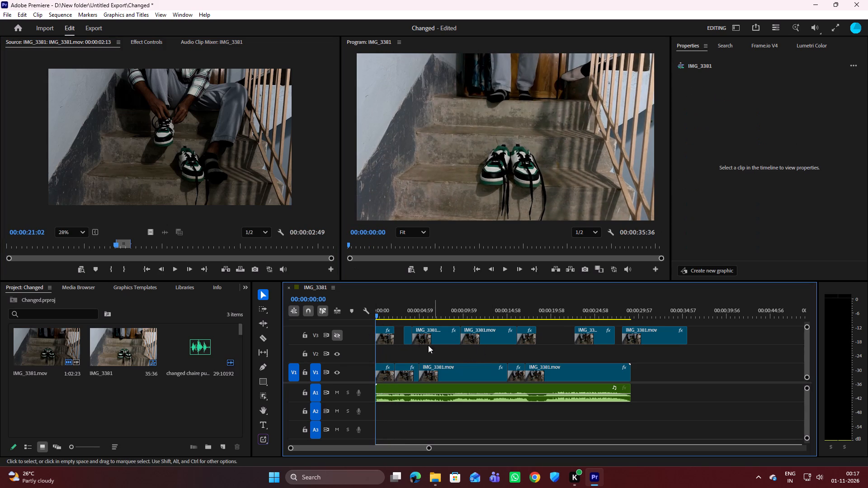
key(space)
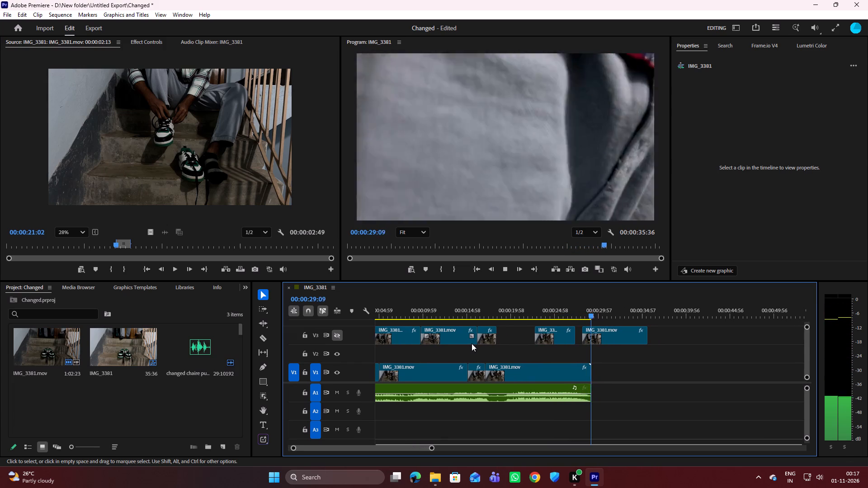
key(space)
drag(591, 314, 482, 327)
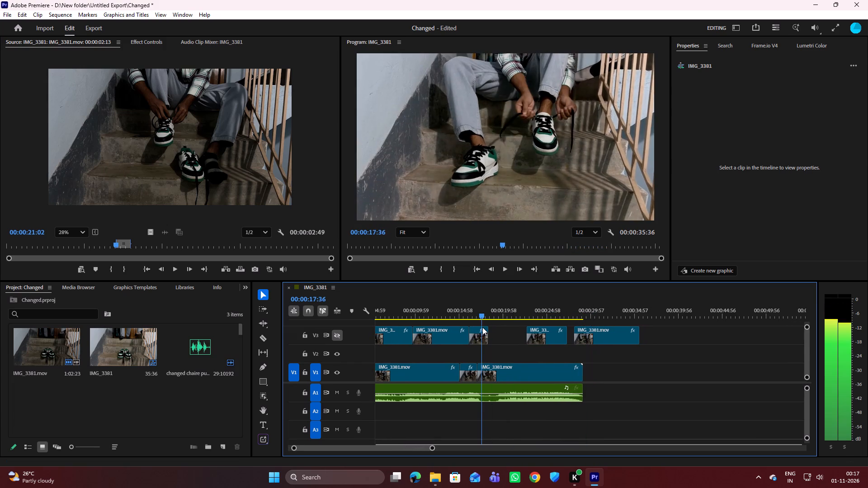
drag(482, 327, 400, 333)
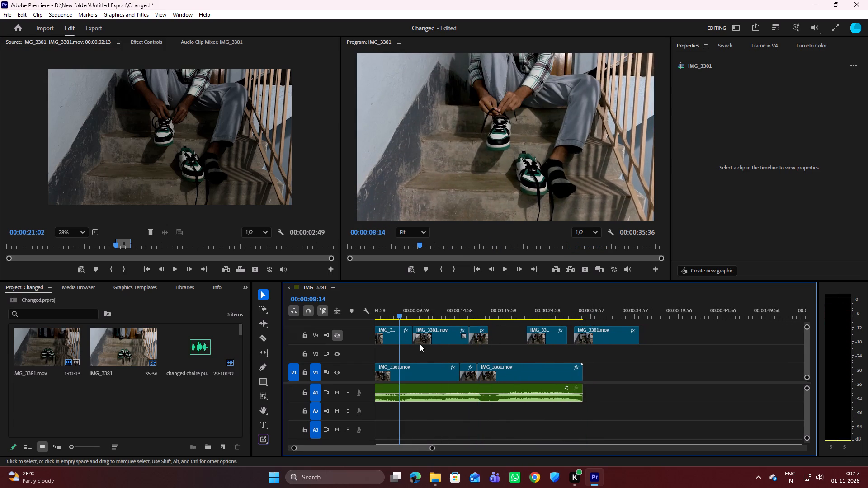
scroll(419, 340, up, 9)
drag(445, 314, 443, 315)
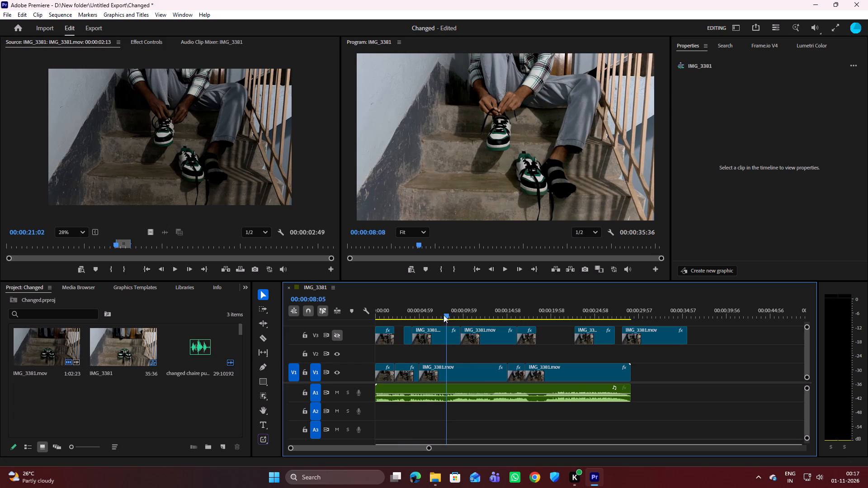
drag(443, 315, 406, 316)
key(space)
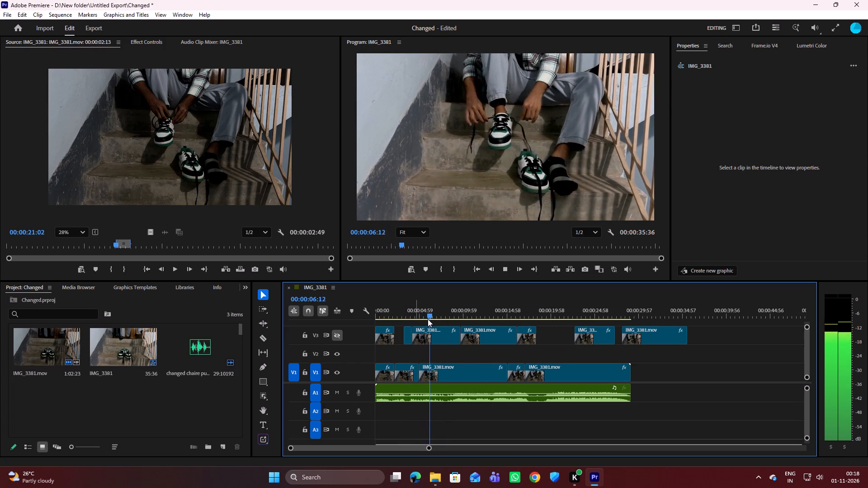
key(space)
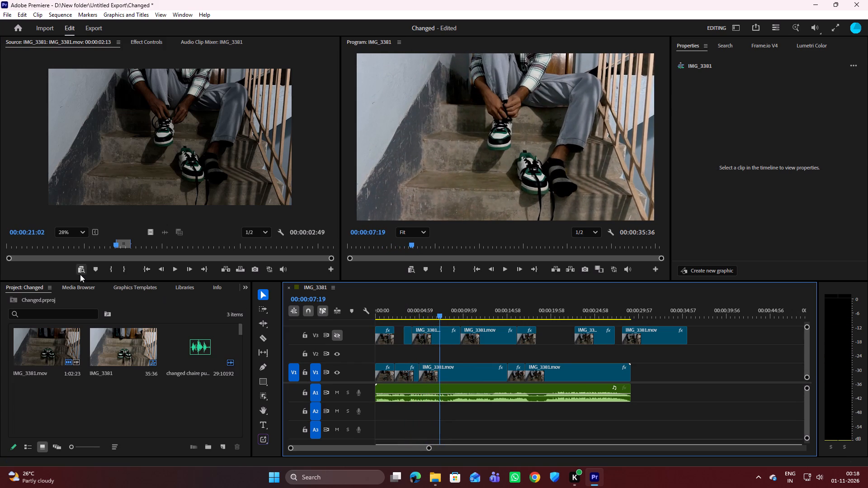
Import the video 114202_green_screen_captions from the Downloads folder into the project.
key(ctrl+i)
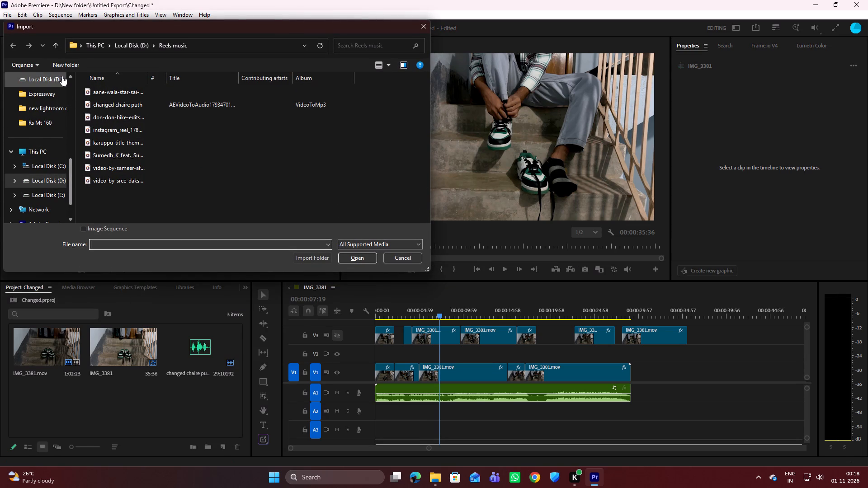
click(11, 39)
click(12, 45)
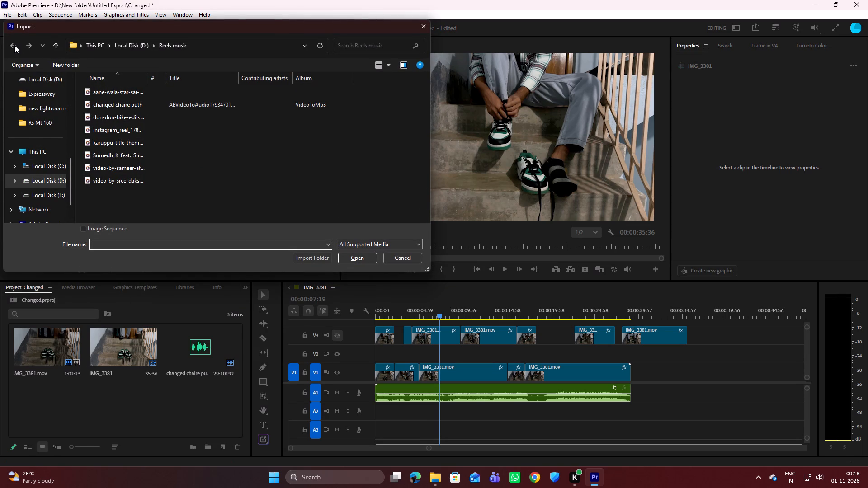
click(14, 45)
double_click(14, 45)
click(30, 184)
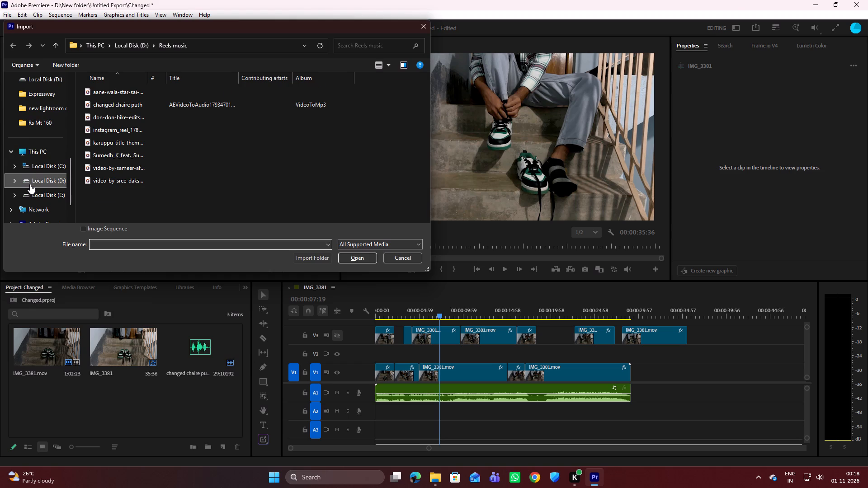
scroll(354, 133, down, 3)
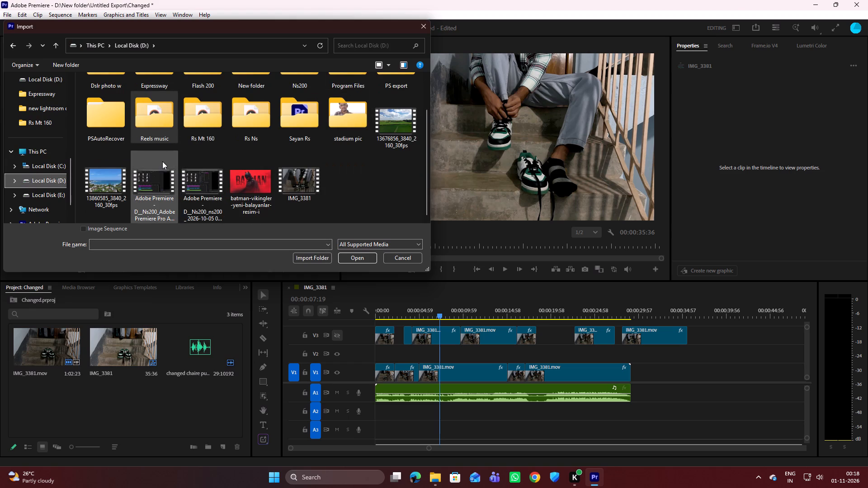
scroll(258, 163, down, 6)
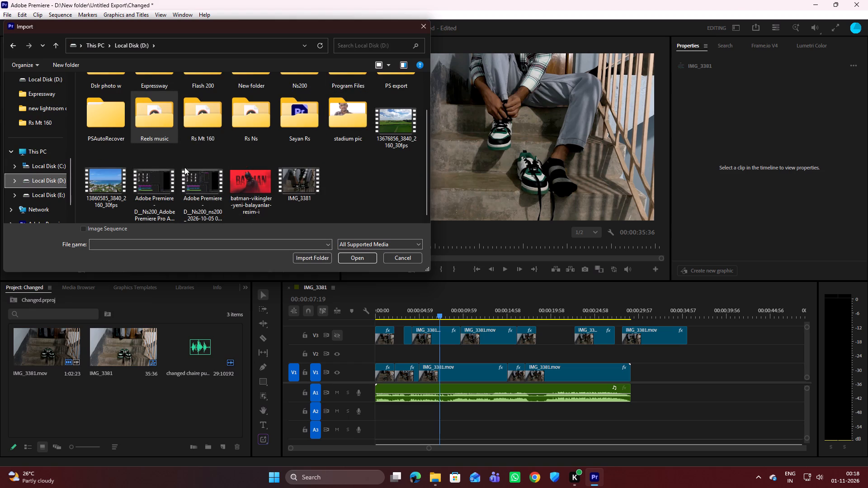
scroll(184, 167, up, 7)
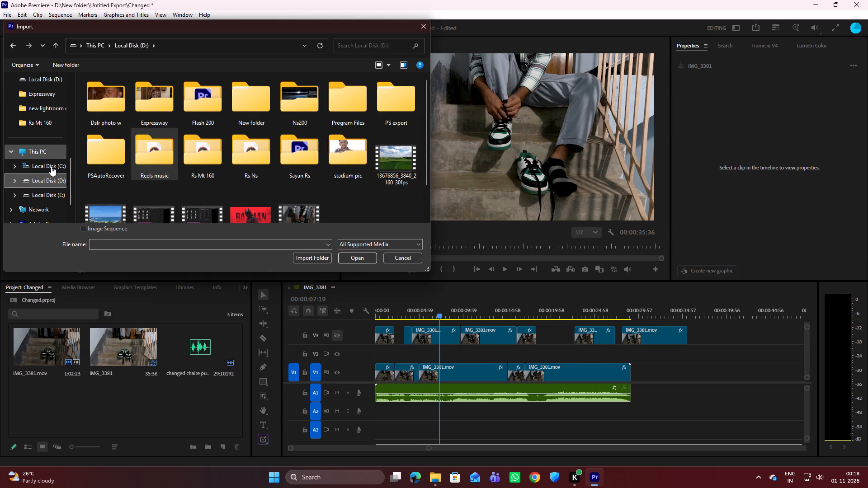
scroll(51, 173, down, 4)
scroll(51, 174, up, 8)
scroll(34, 155, down, 2)
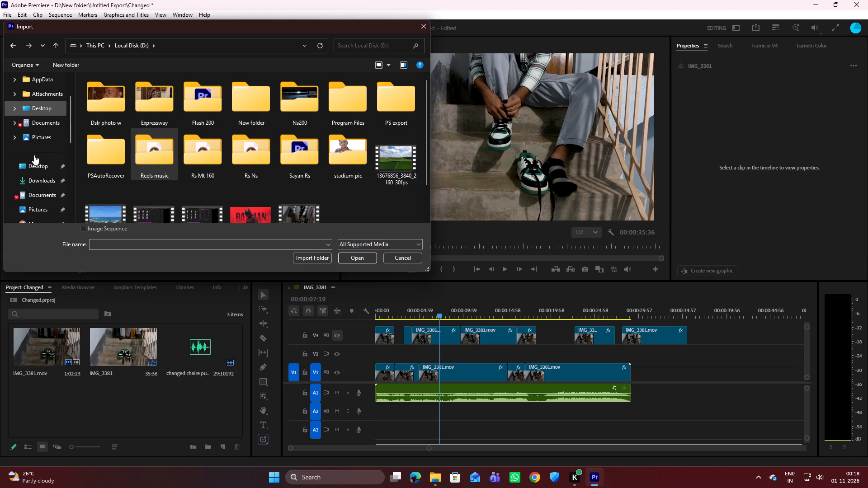
scroll(34, 155, up, 3)
scroll(34, 155, down, 2)
click(44, 137)
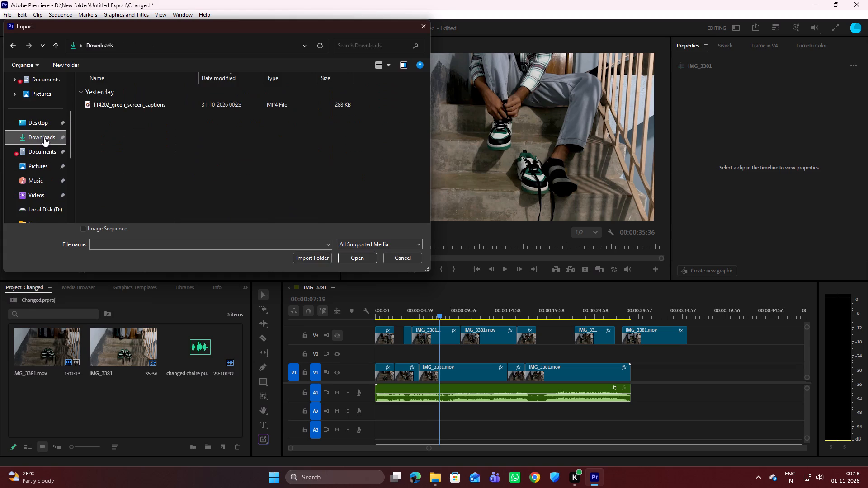
double_click(106, 106)
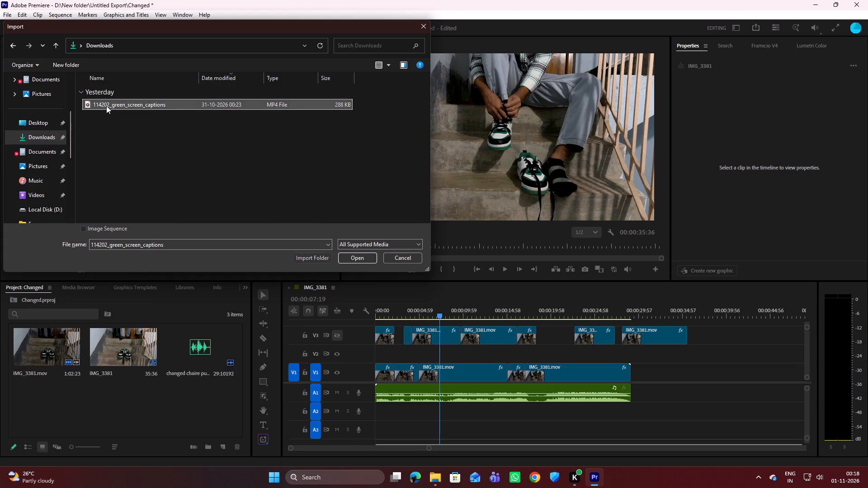
Open 114202_green_screen_captions.mp4 as the source, play it from the beginning, and set its out point at 00:00:11:00.
click(41, 402)
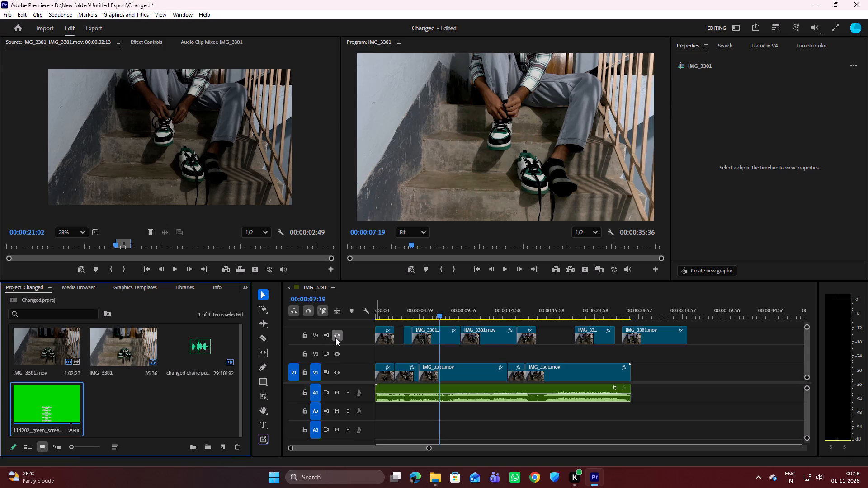
double_click(60, 400)
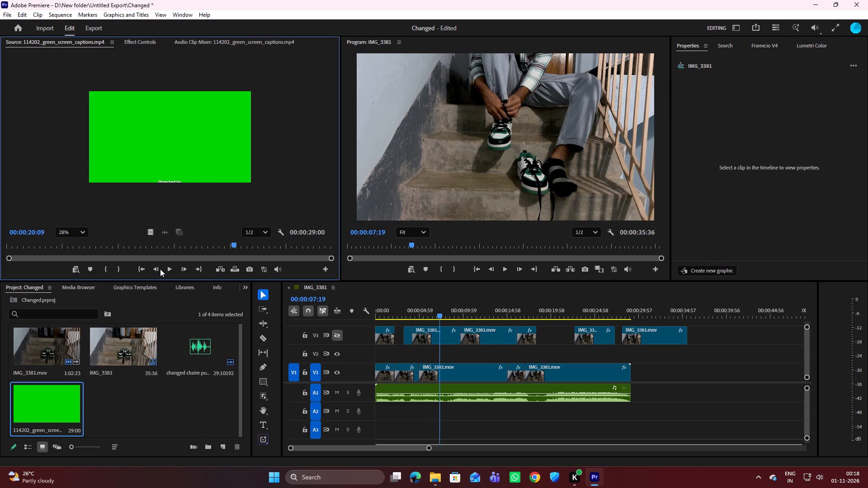
drag(233, 242, 9, 258)
drag(9, 258, 0, 257)
key(space)
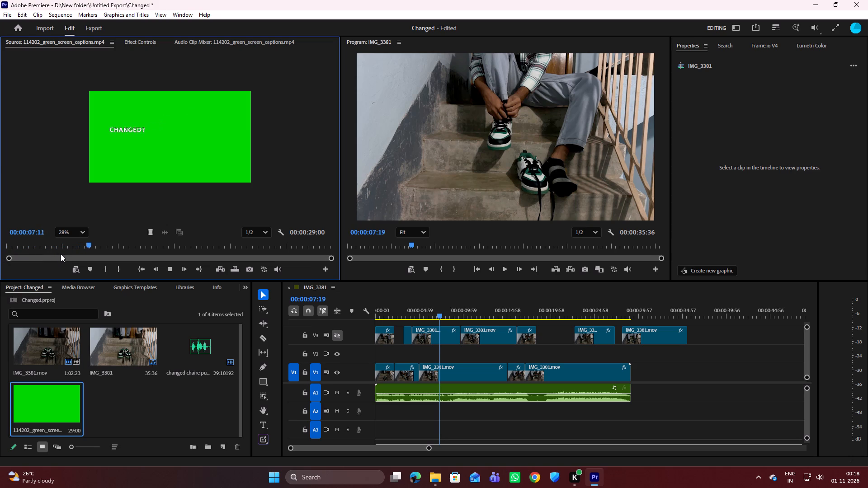
key(space)
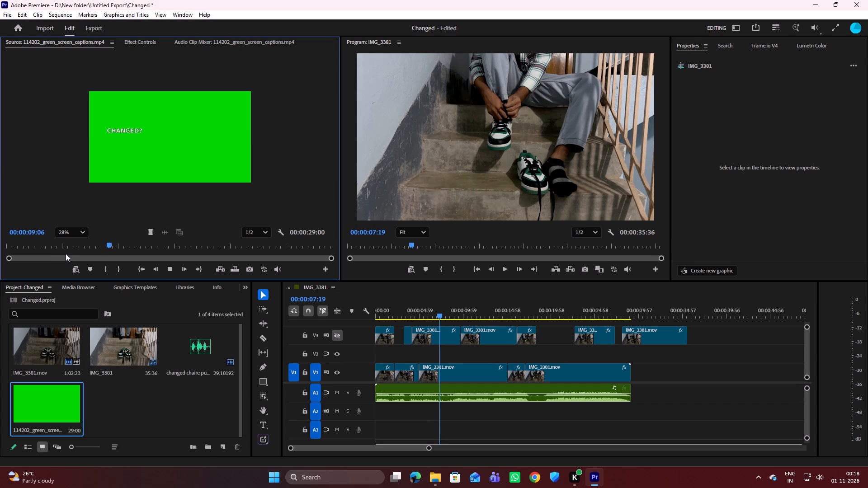
key(space)
key(space)
key(space)
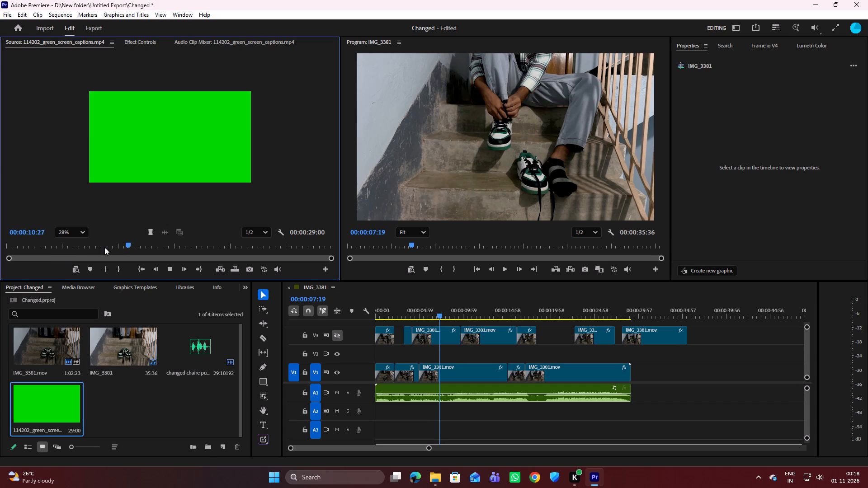
key(space)
key(o)
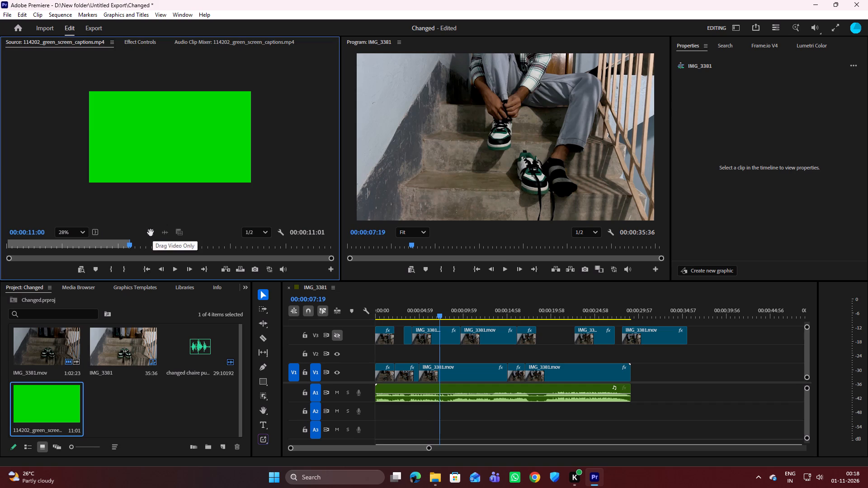
Place only the video of the marked green-screen captions clip on V2 at the start of the sequence.
drag(151, 233, 386, 348)
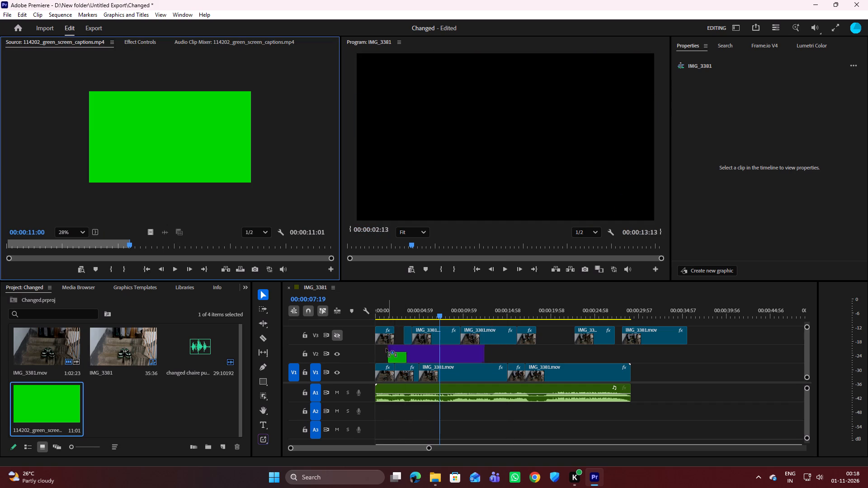
drag(386, 348, 379, 348)
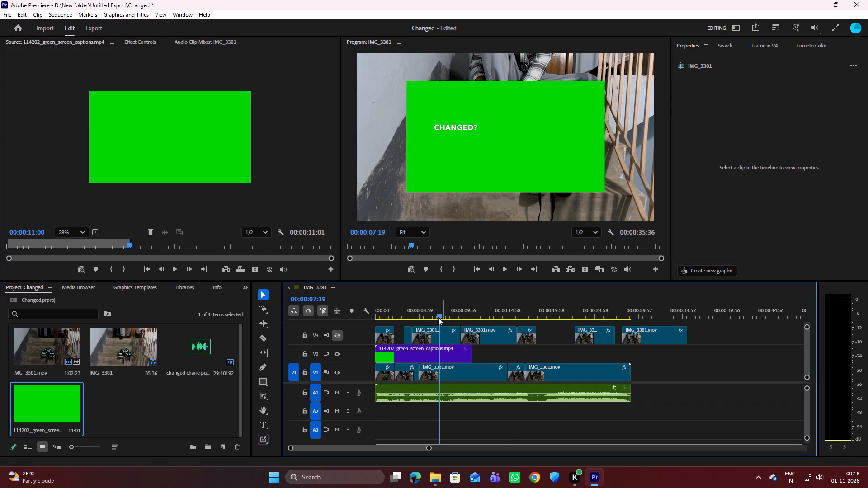
Play the sequence from the start to about 00:00:10 to review the captions overlay.
drag(442, 313, 381, 322)
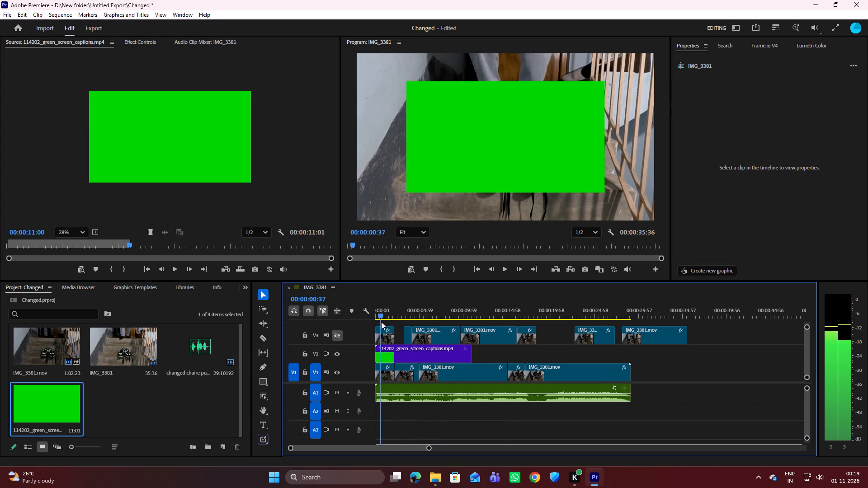
drag(381, 322, 375, 323)
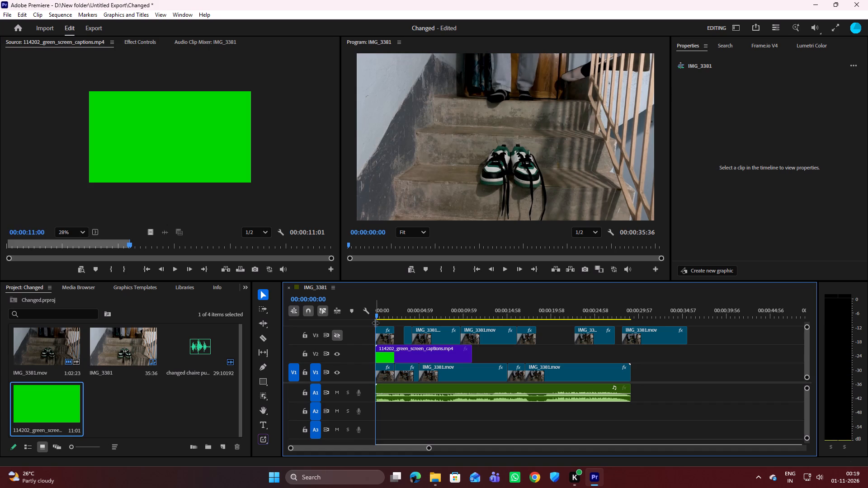
key(space)
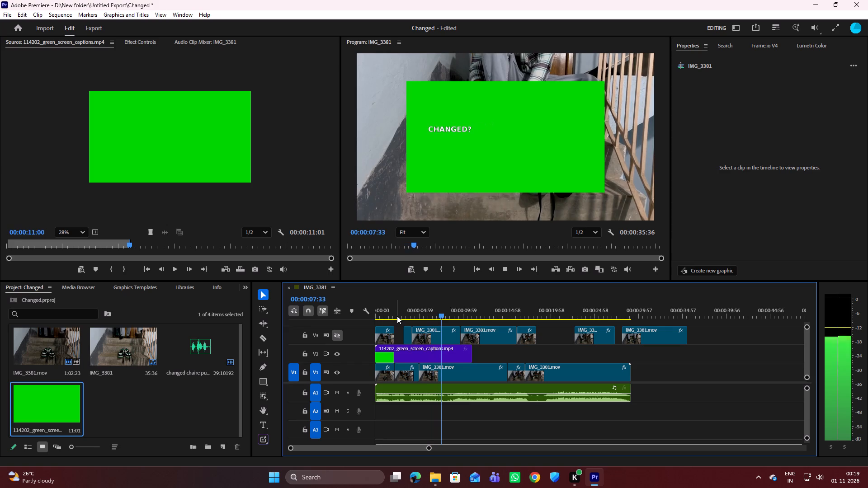
click(476, 148)
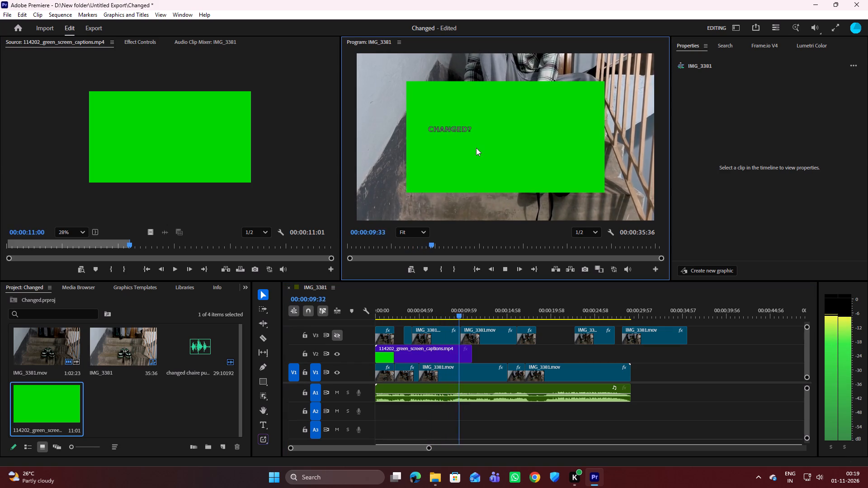
key(space)
Select the green-screen captions clip on V2 and shift its anchor point to about 613.7, 357.1.
click(429, 357)
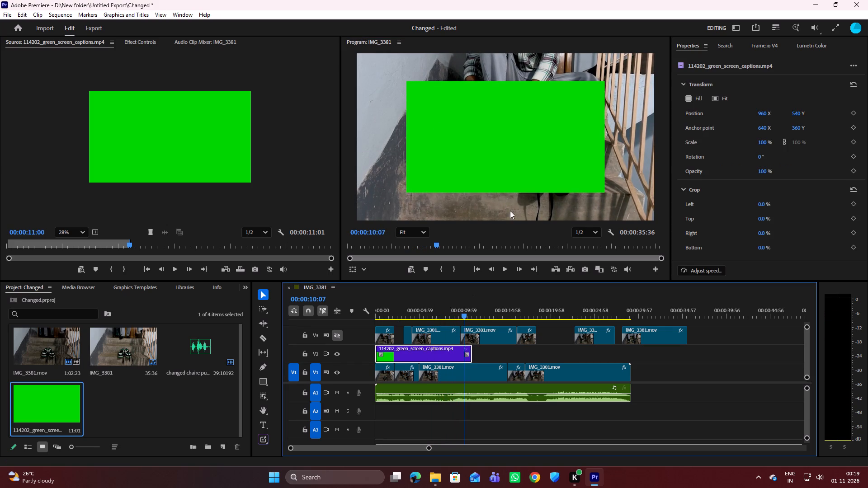
click(505, 124)
click(504, 140)
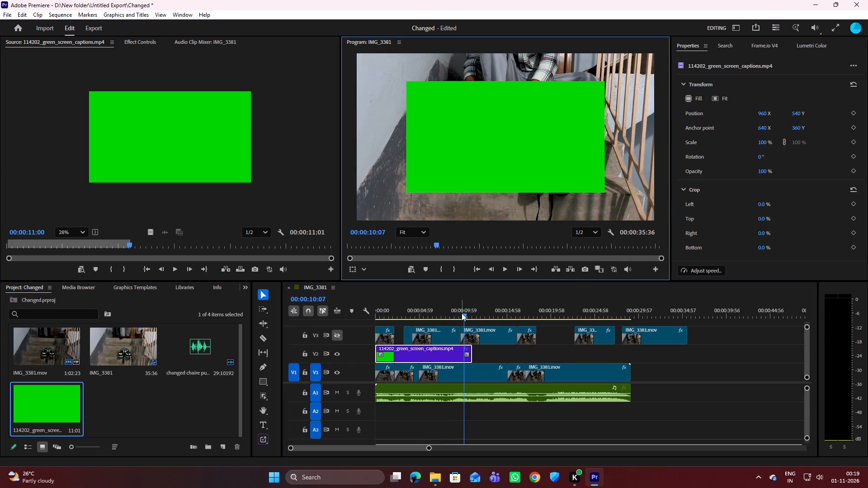
drag(462, 313, 431, 307)
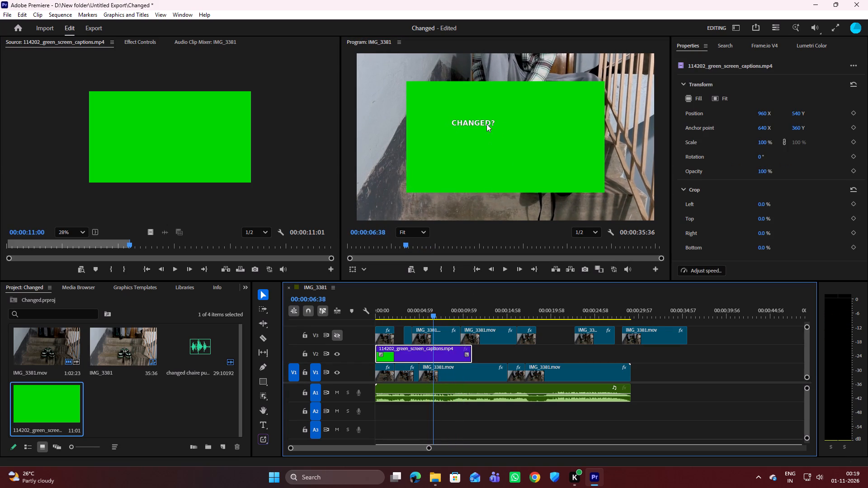
click(481, 107)
click(482, 111)
double_click(482, 111)
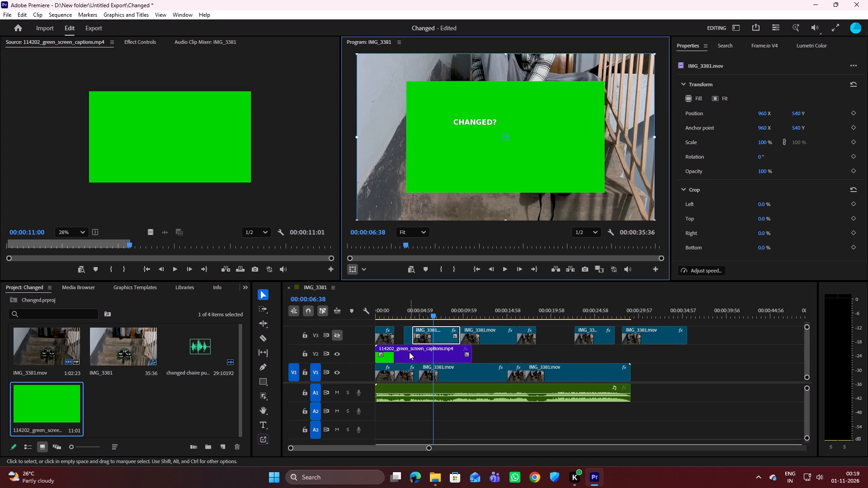
double_click(409, 354)
drag(505, 137, 500, 137)
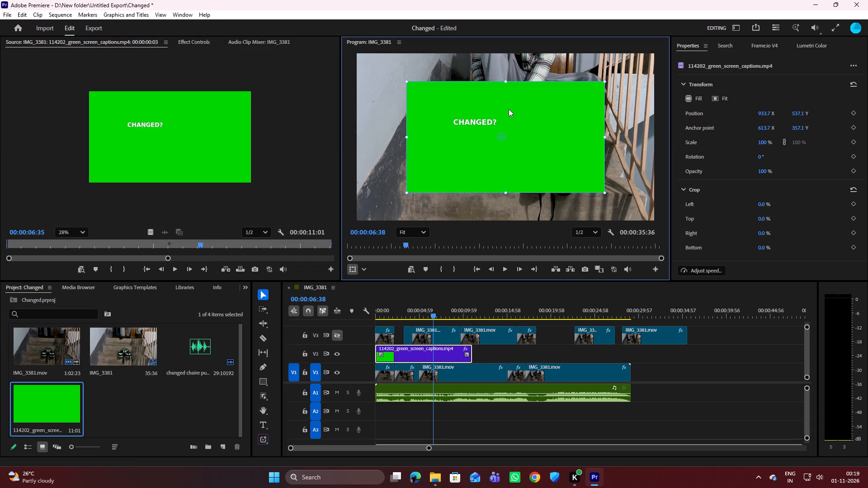
Move the captions clip lower in the frame, to a position of about 1033, 841.
drag(509, 104, 512, 127)
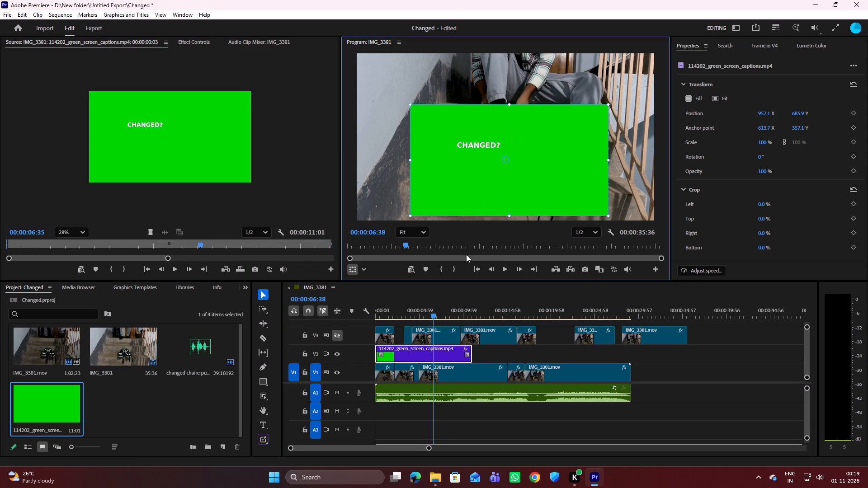
drag(432, 314, 451, 310)
drag(481, 119, 508, 117)
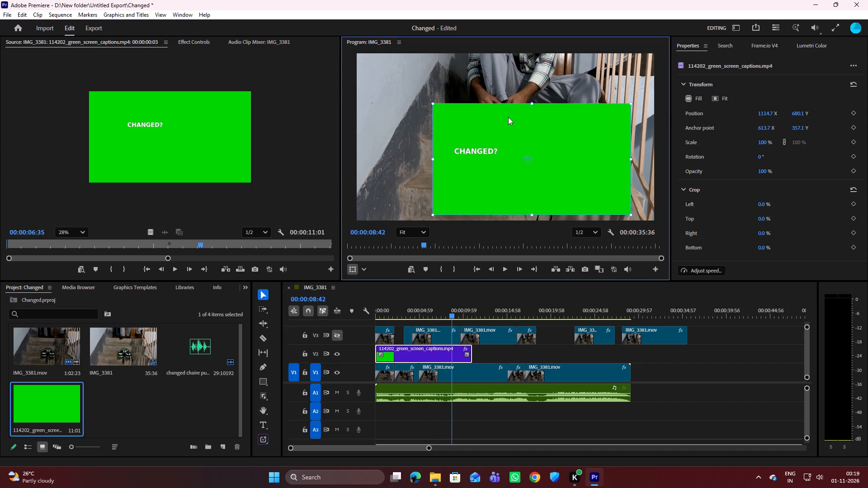
drag(508, 117, 534, 112)
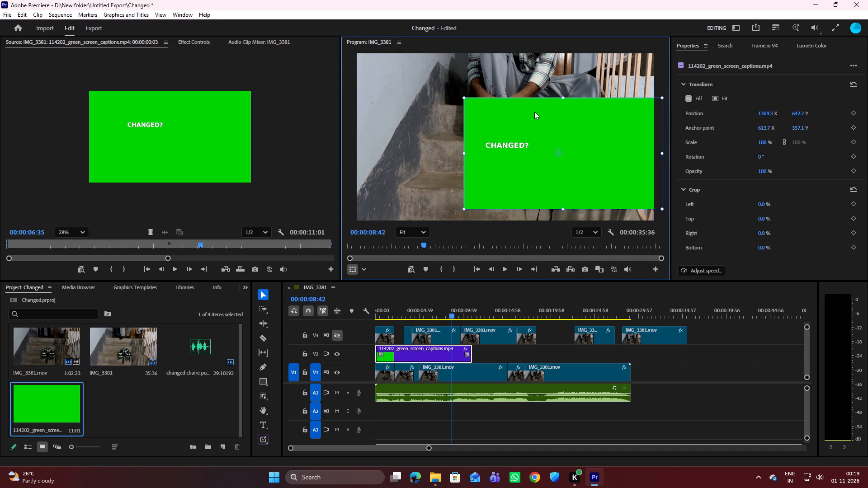
drag(534, 112, 498, 196)
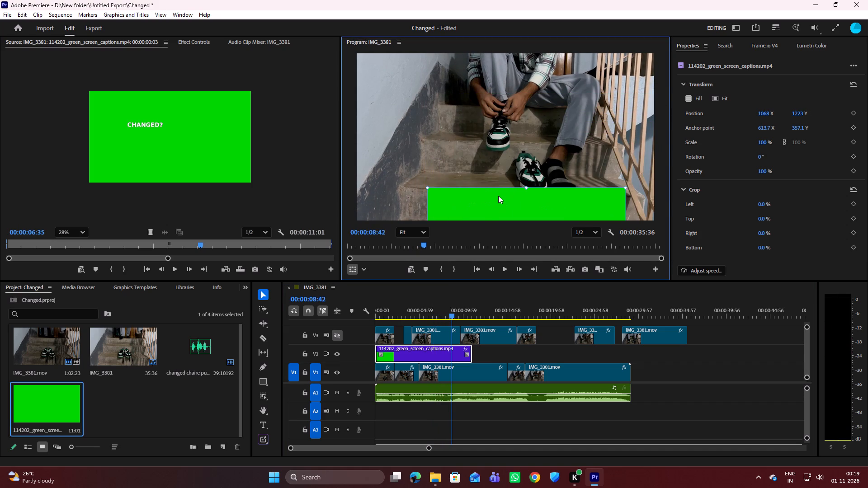
drag(498, 196, 493, 144)
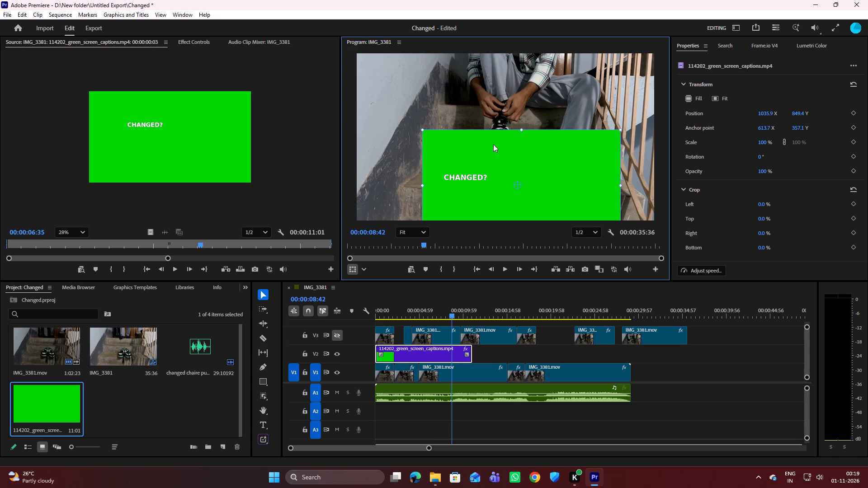
drag(493, 144, 493, 143)
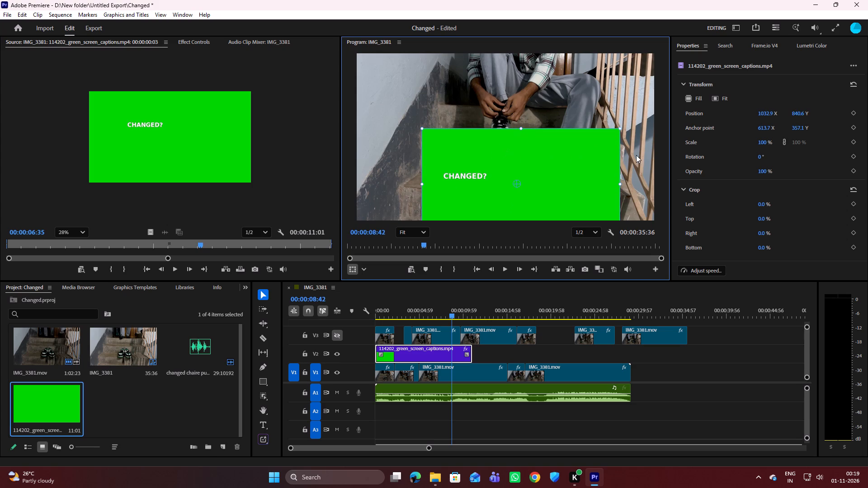
Scale the captions clip up to 202%, reposition it at about 1188, 867, and check its text around 00:00:08 to 00:00:10.
drag(765, 141, 774, 138)
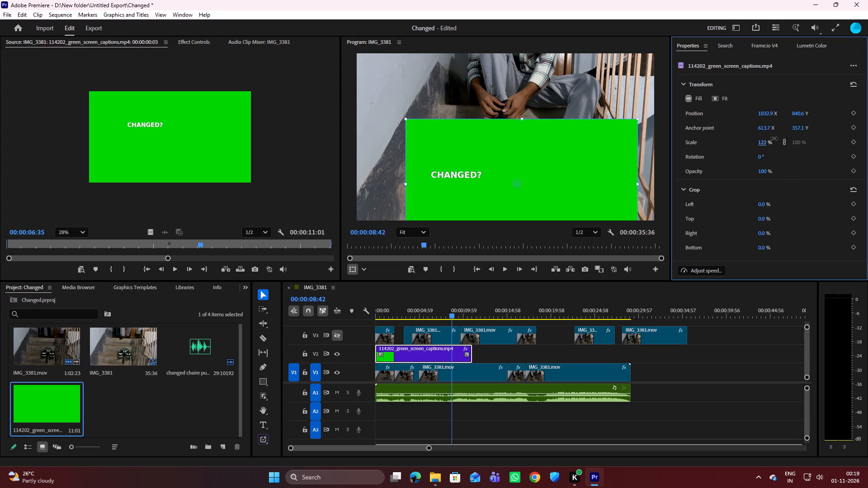
drag(774, 138, 787, 134)
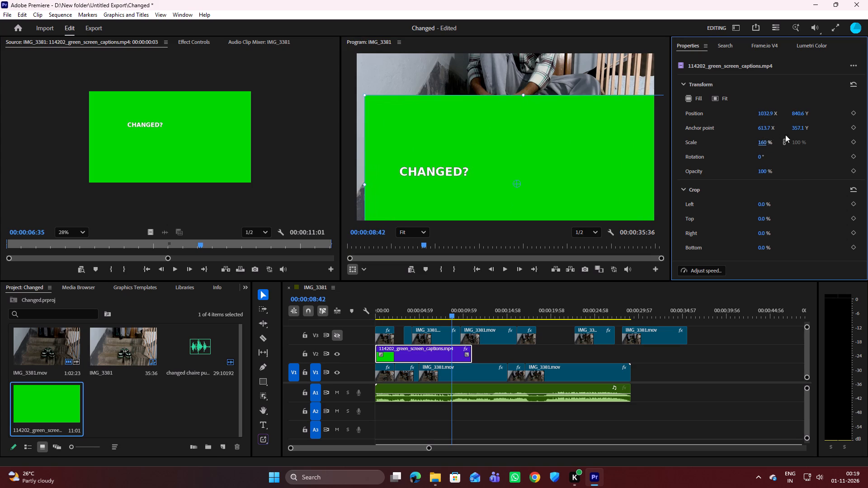
drag(545, 135, 580, 145)
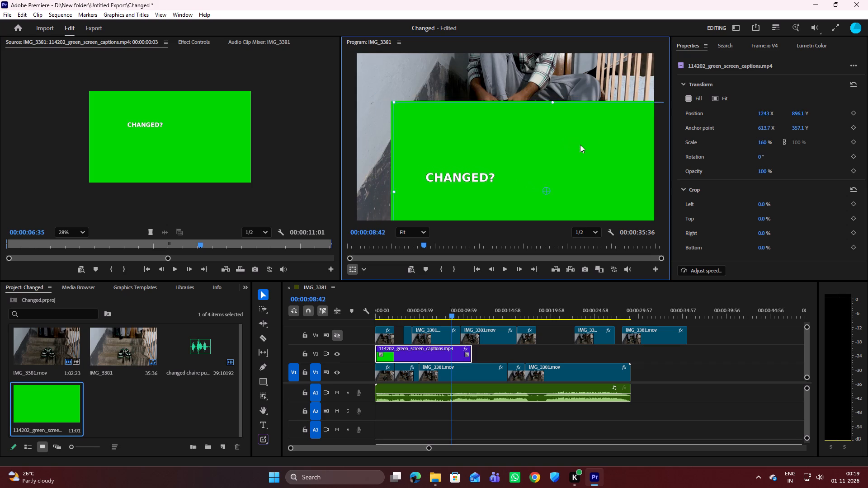
drag(580, 145, 569, 139)
click(567, 139)
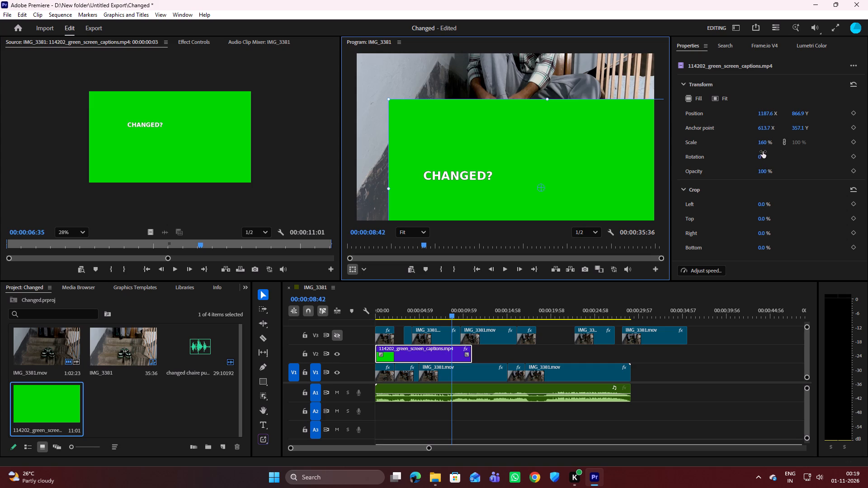
drag(763, 144, 782, 143)
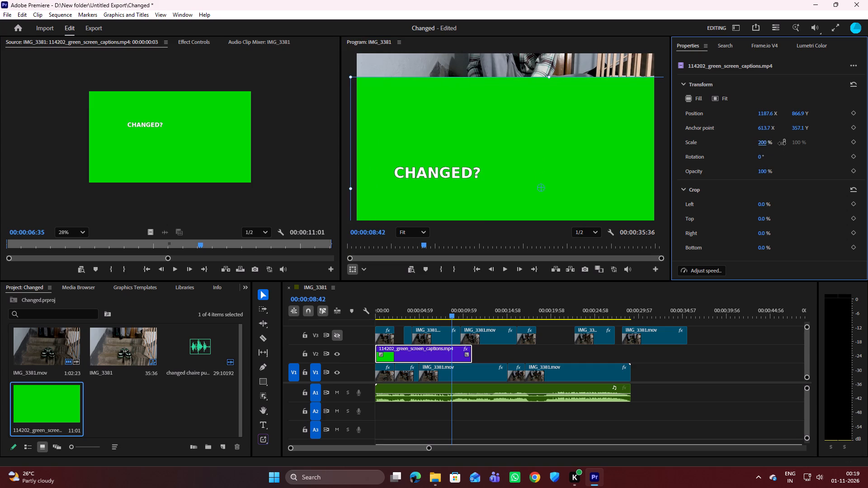
drag(782, 143, 782, 143)
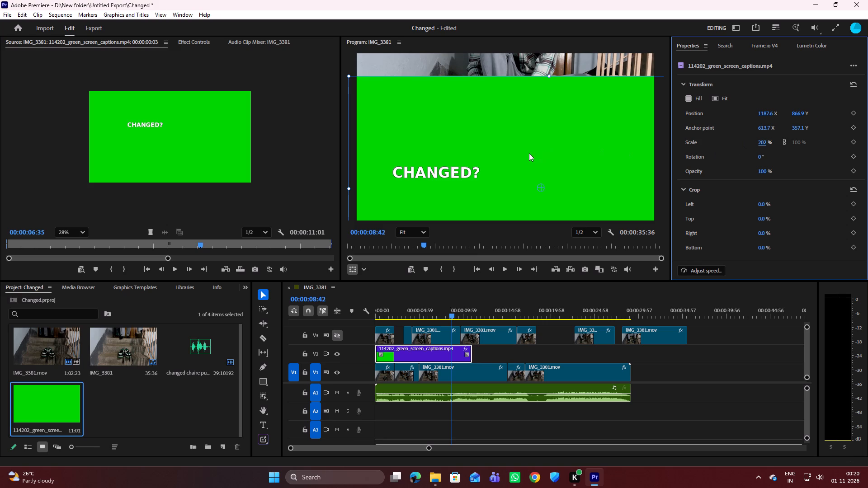
drag(453, 317, 467, 315)
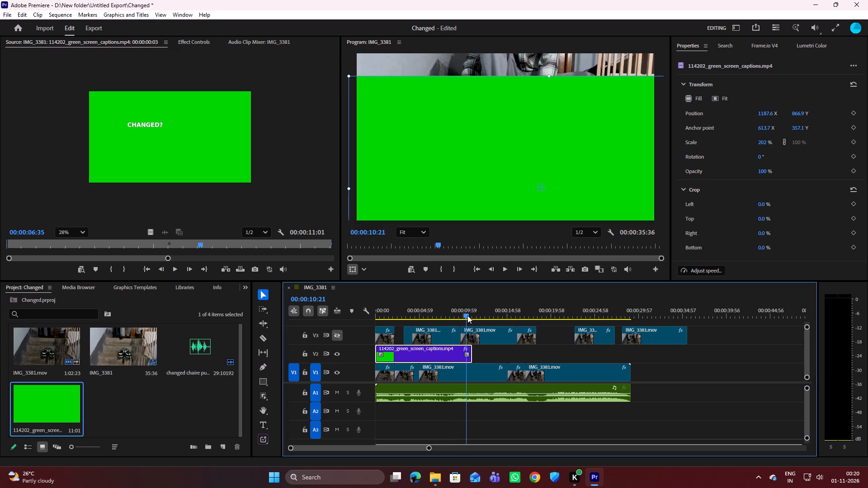
drag(467, 315, 448, 301)
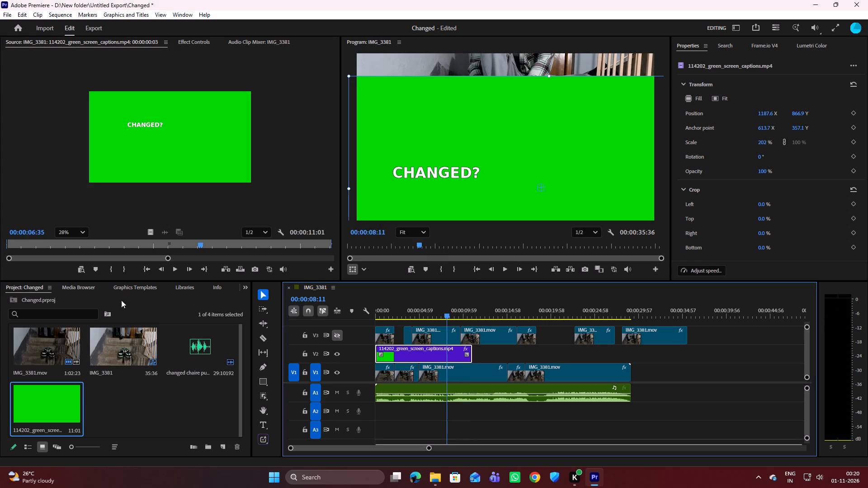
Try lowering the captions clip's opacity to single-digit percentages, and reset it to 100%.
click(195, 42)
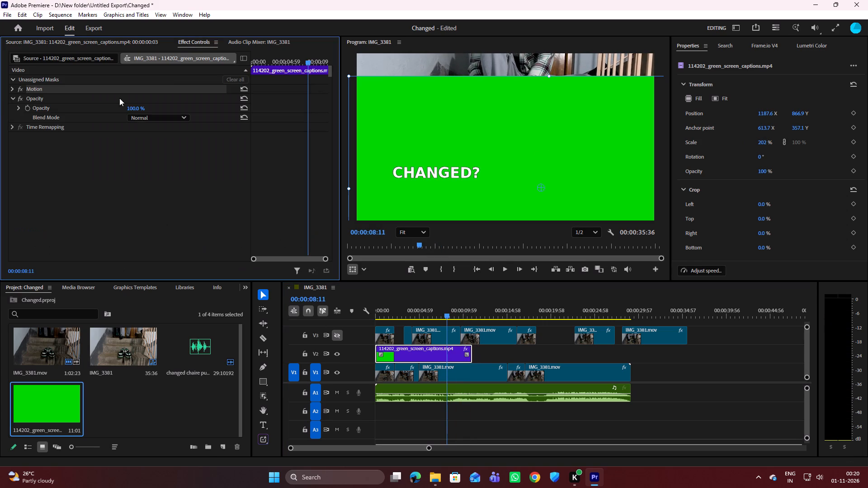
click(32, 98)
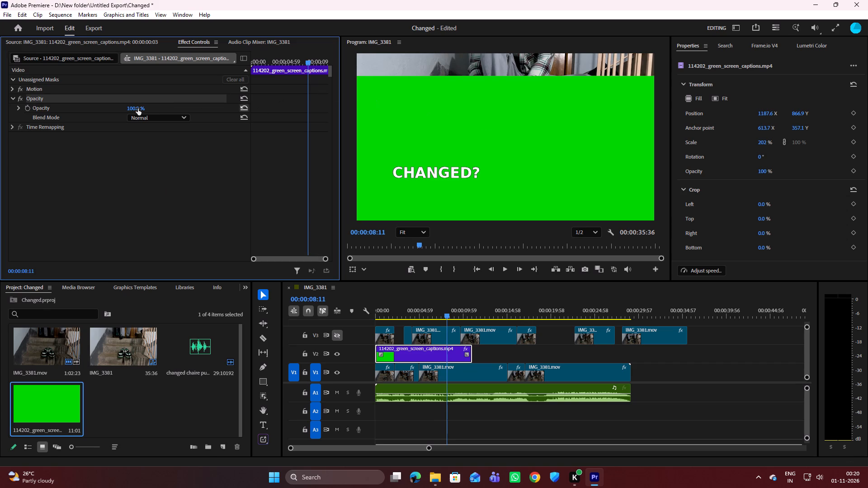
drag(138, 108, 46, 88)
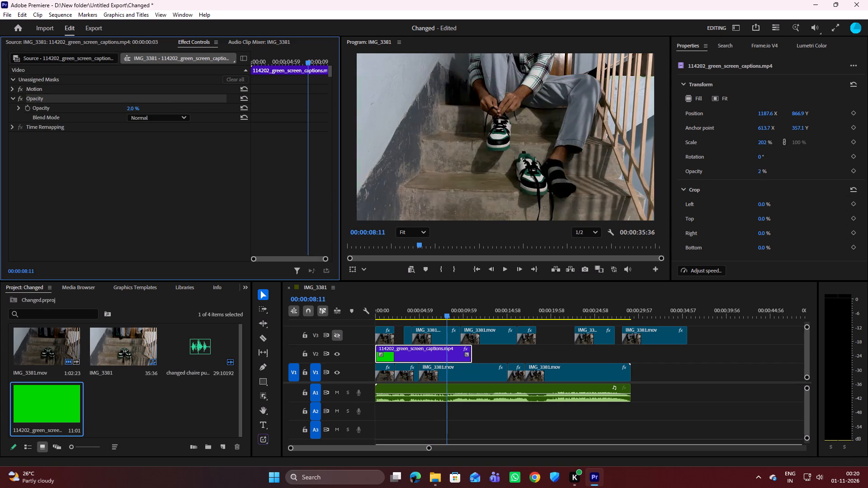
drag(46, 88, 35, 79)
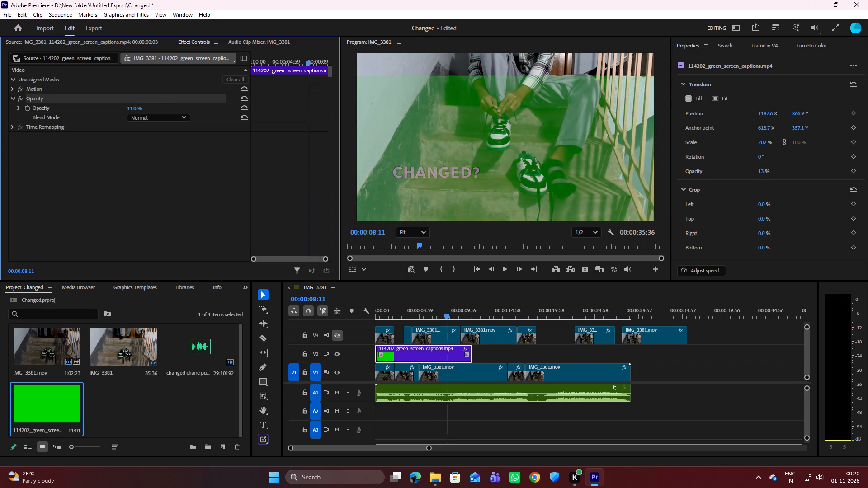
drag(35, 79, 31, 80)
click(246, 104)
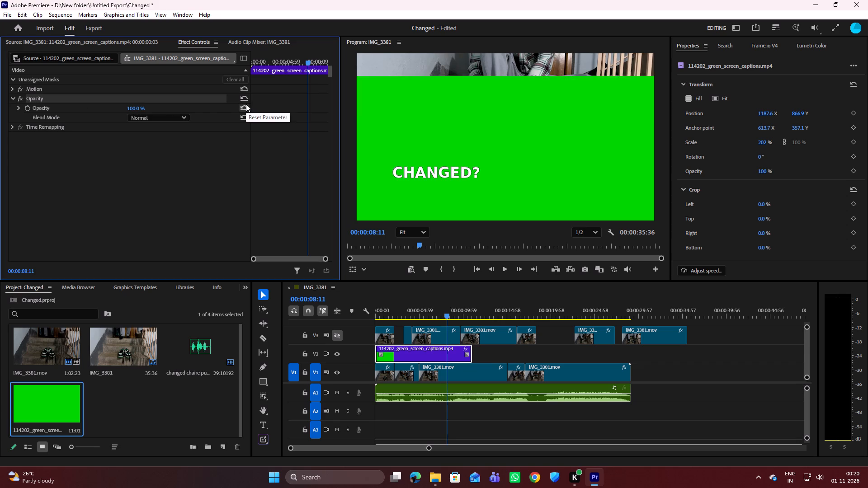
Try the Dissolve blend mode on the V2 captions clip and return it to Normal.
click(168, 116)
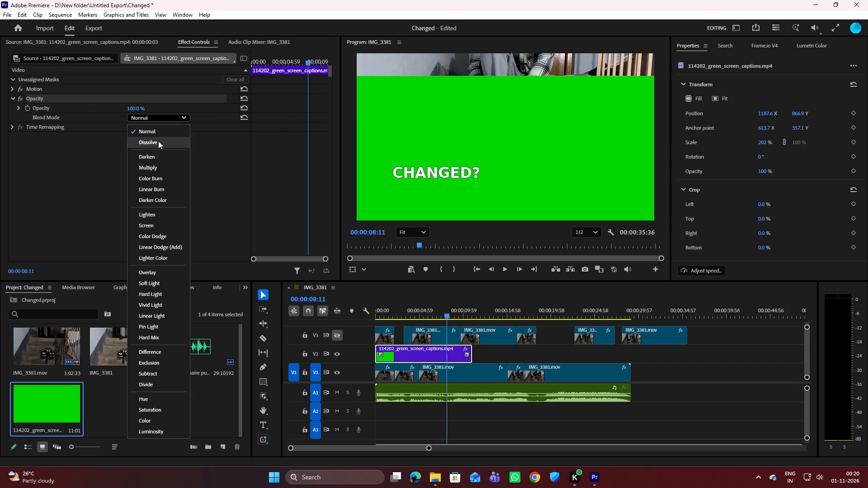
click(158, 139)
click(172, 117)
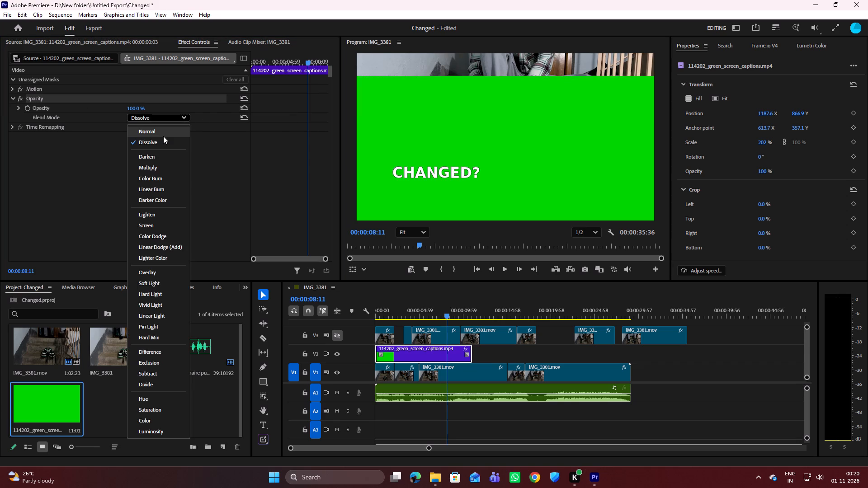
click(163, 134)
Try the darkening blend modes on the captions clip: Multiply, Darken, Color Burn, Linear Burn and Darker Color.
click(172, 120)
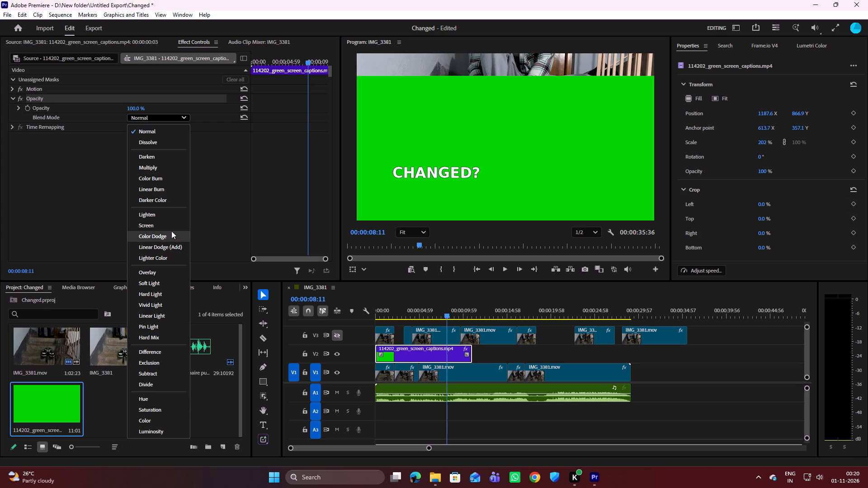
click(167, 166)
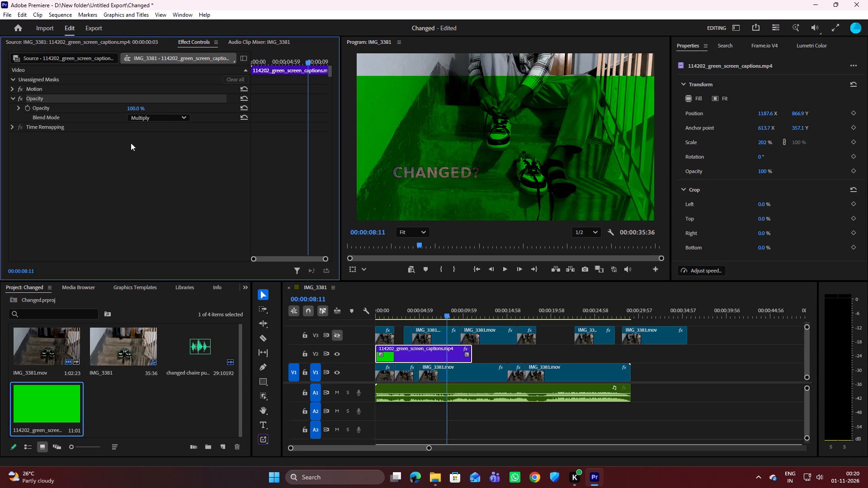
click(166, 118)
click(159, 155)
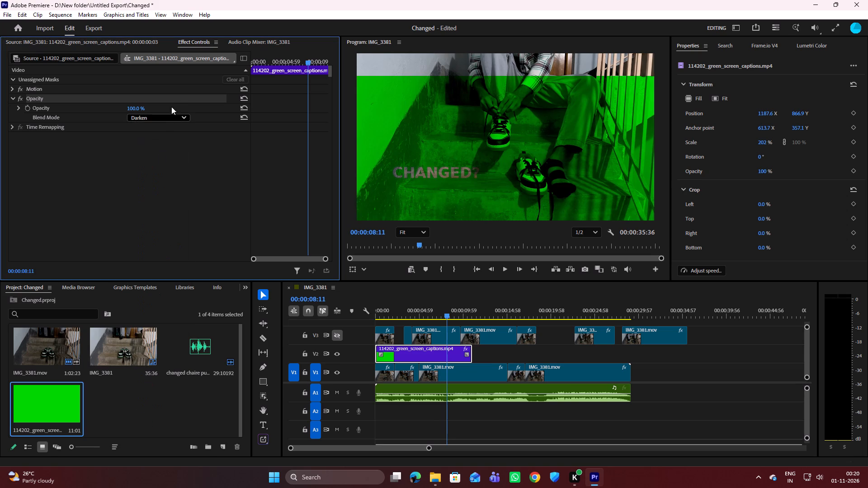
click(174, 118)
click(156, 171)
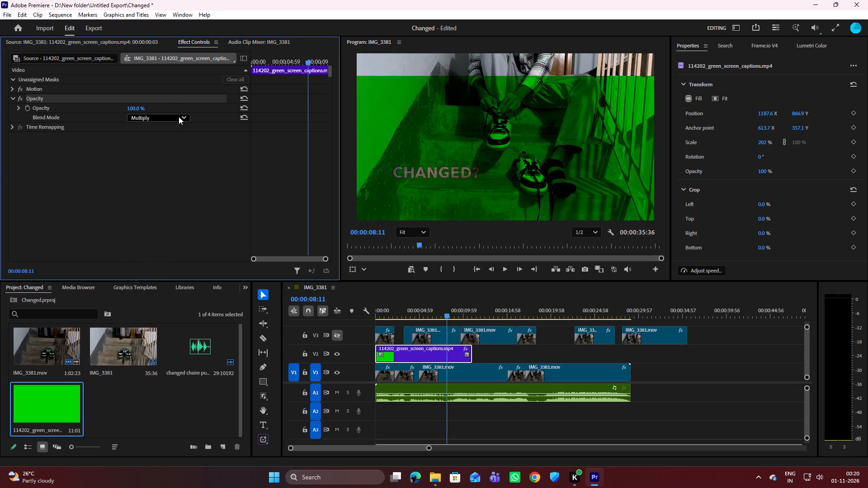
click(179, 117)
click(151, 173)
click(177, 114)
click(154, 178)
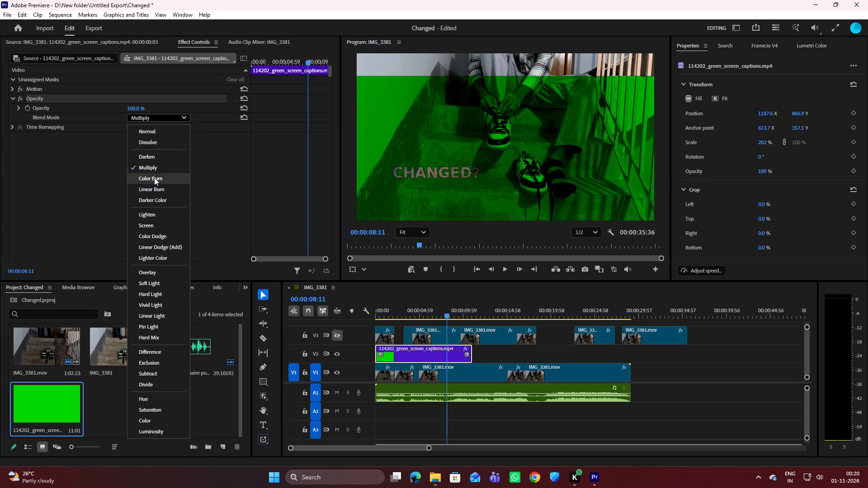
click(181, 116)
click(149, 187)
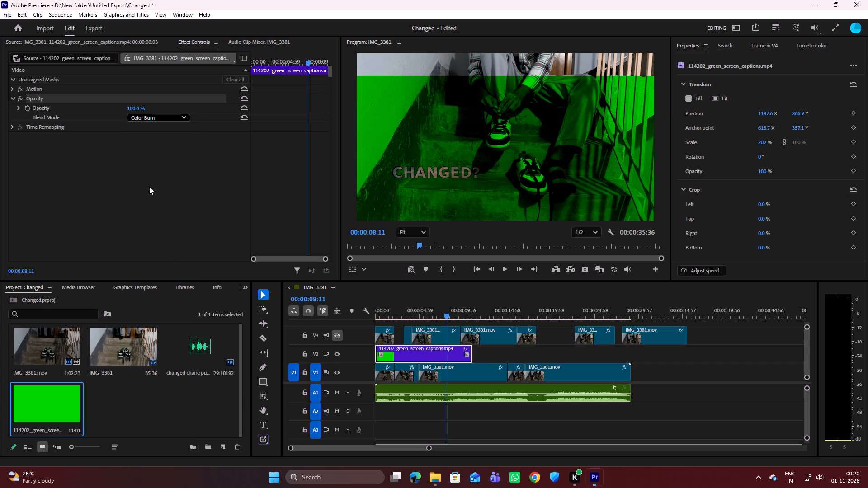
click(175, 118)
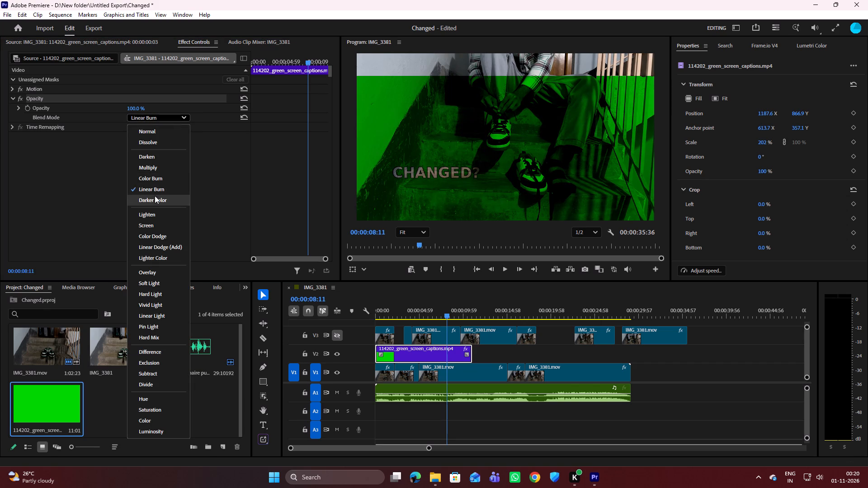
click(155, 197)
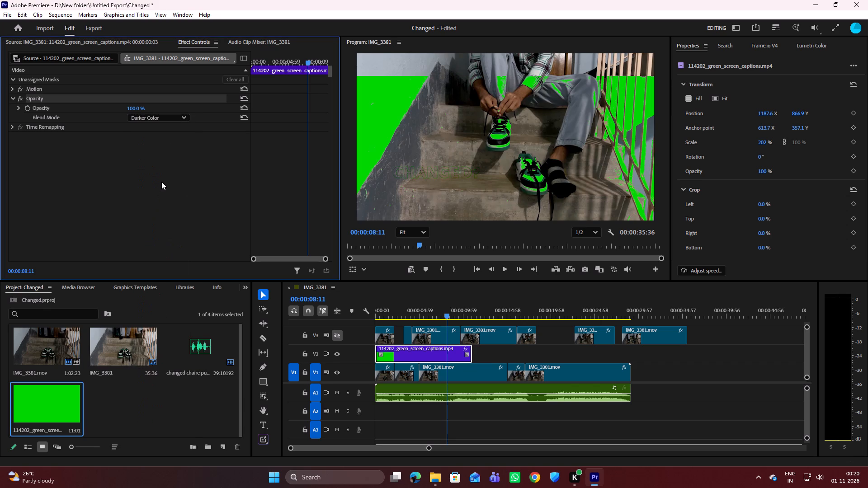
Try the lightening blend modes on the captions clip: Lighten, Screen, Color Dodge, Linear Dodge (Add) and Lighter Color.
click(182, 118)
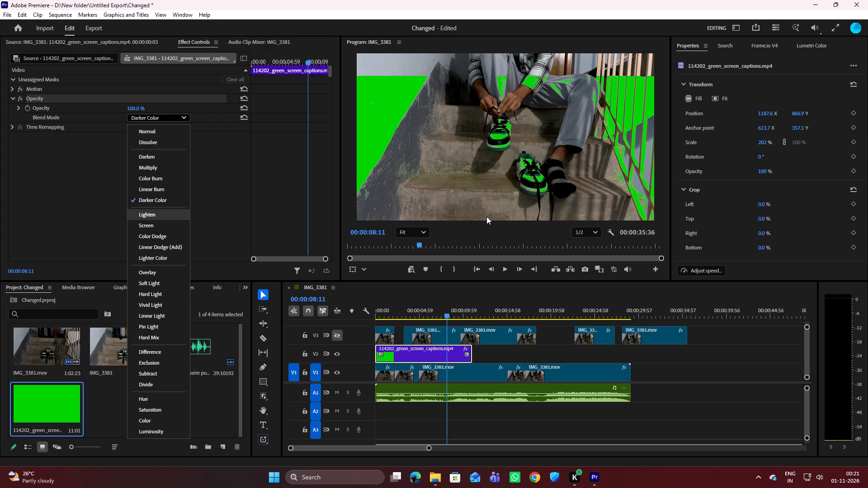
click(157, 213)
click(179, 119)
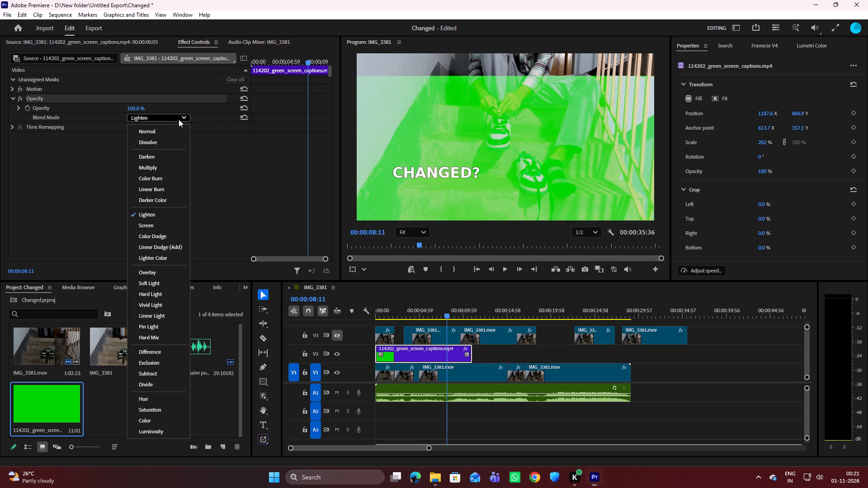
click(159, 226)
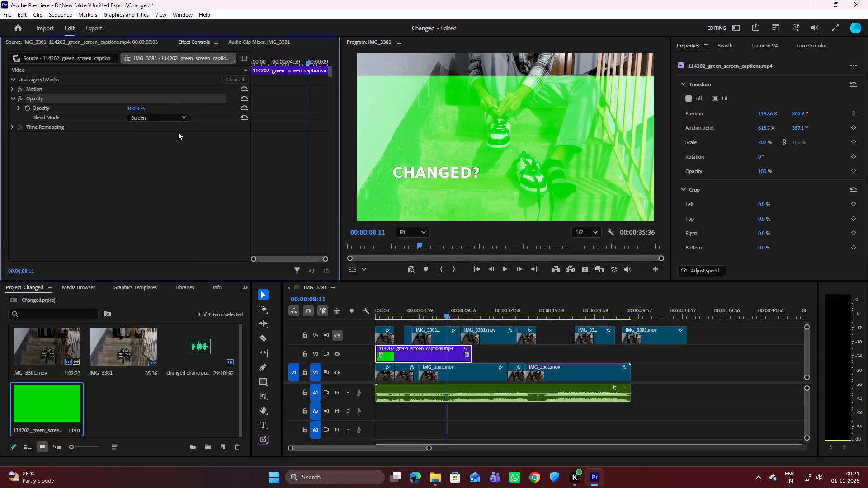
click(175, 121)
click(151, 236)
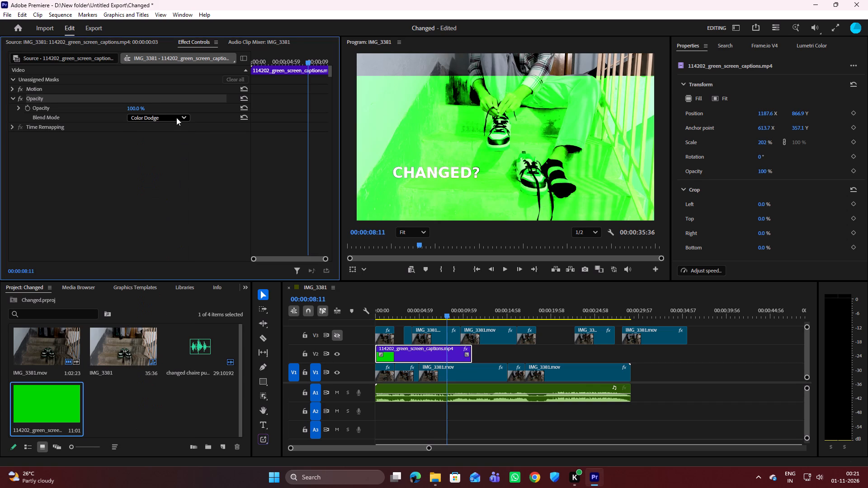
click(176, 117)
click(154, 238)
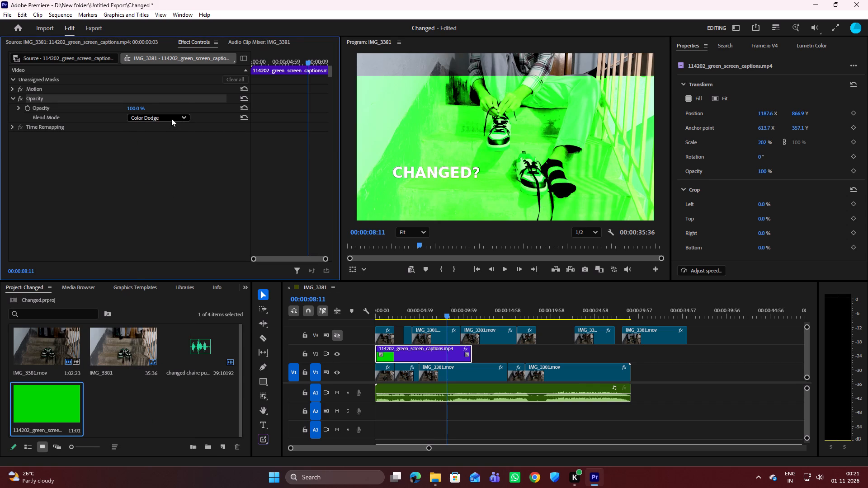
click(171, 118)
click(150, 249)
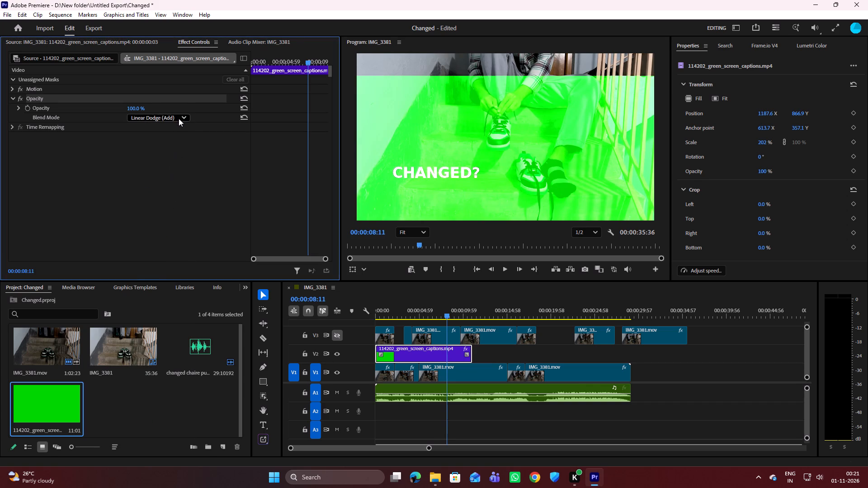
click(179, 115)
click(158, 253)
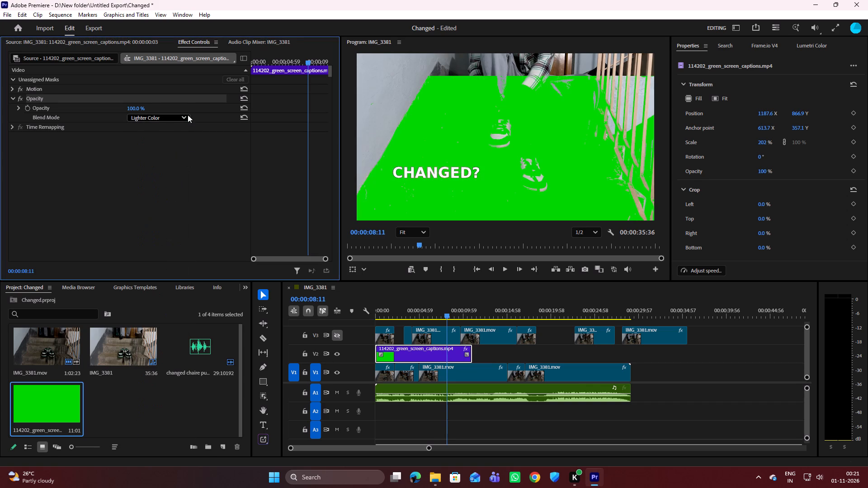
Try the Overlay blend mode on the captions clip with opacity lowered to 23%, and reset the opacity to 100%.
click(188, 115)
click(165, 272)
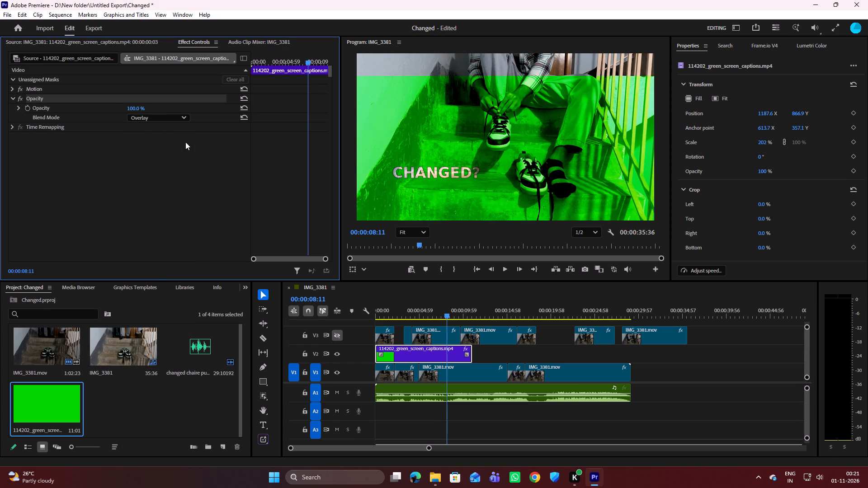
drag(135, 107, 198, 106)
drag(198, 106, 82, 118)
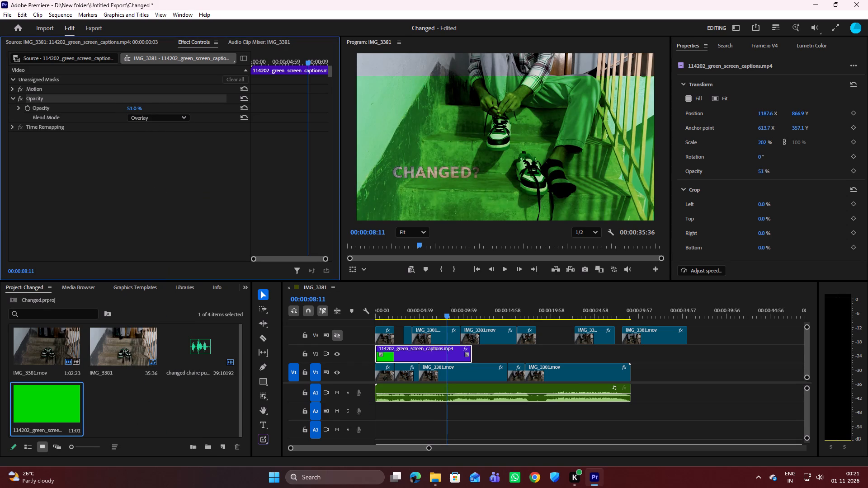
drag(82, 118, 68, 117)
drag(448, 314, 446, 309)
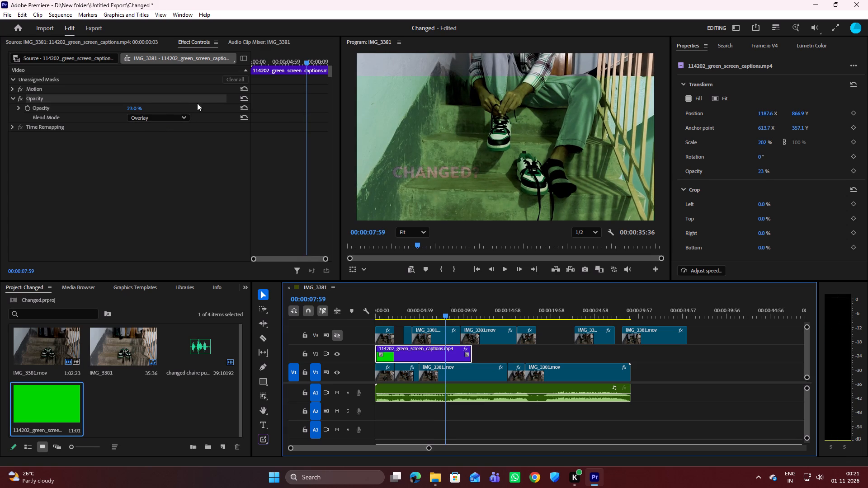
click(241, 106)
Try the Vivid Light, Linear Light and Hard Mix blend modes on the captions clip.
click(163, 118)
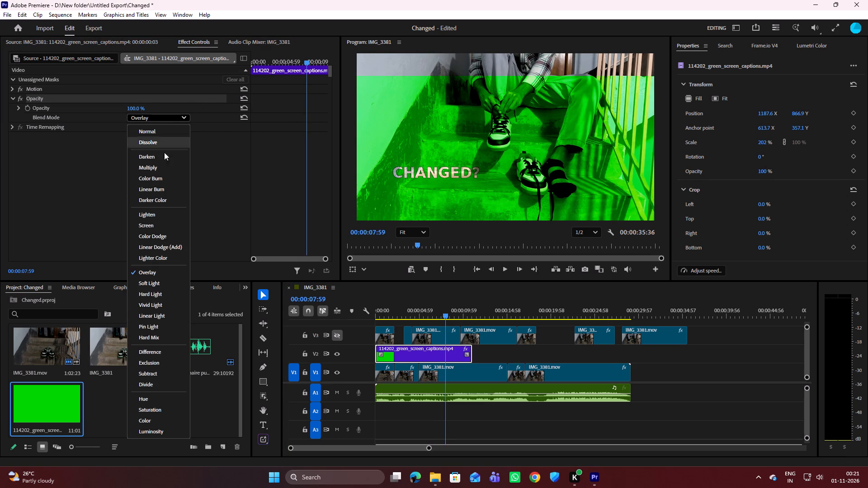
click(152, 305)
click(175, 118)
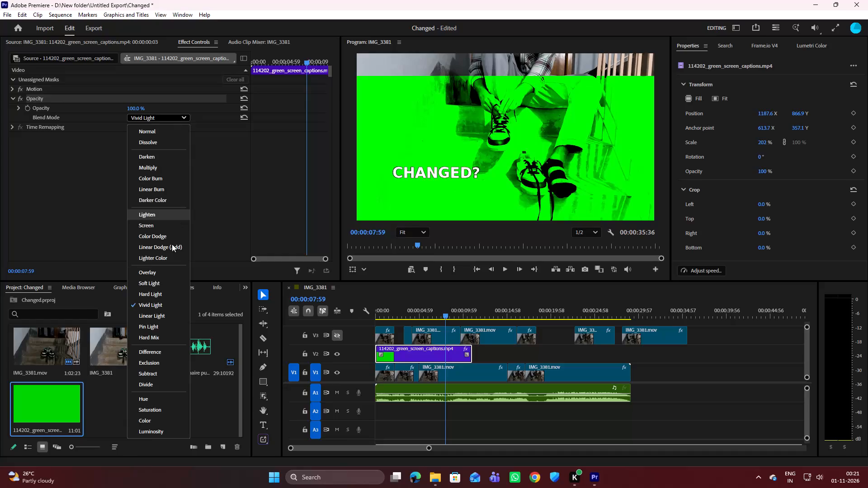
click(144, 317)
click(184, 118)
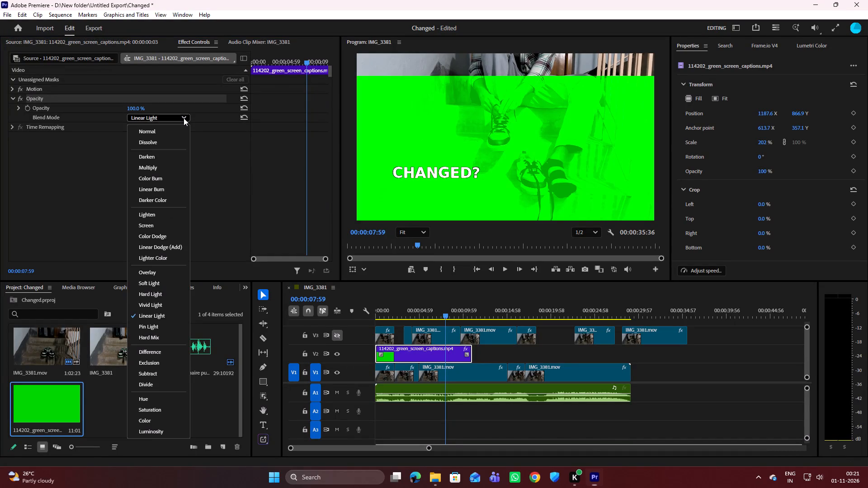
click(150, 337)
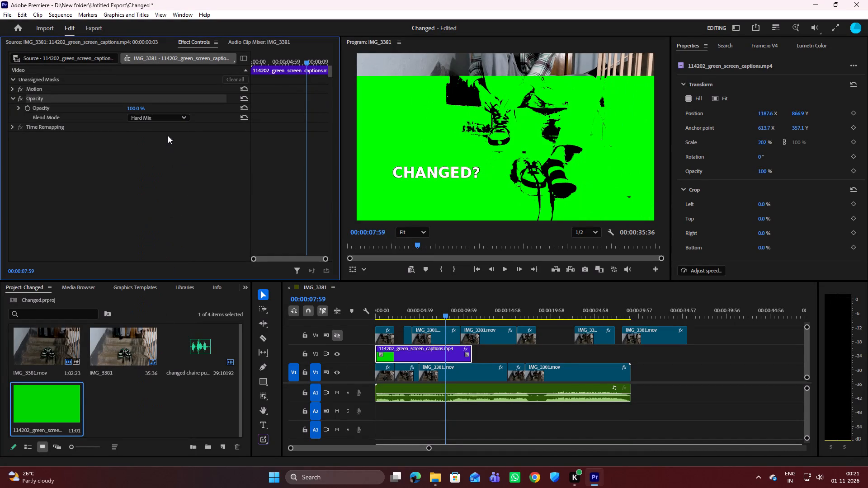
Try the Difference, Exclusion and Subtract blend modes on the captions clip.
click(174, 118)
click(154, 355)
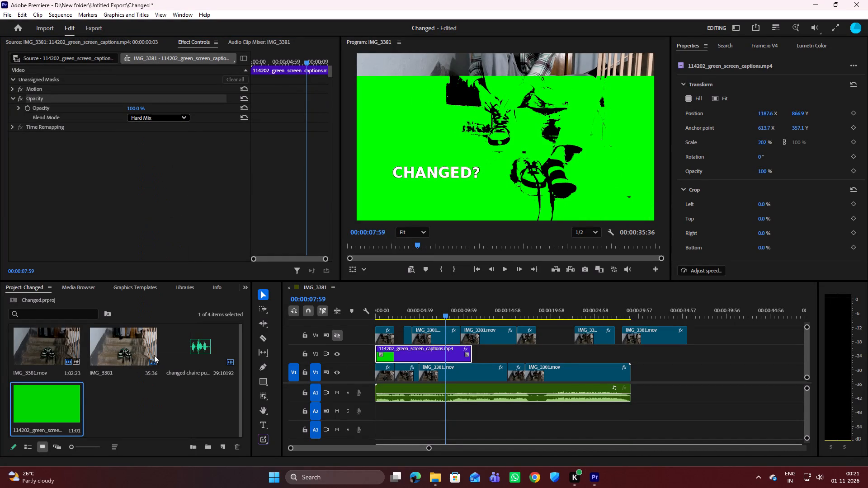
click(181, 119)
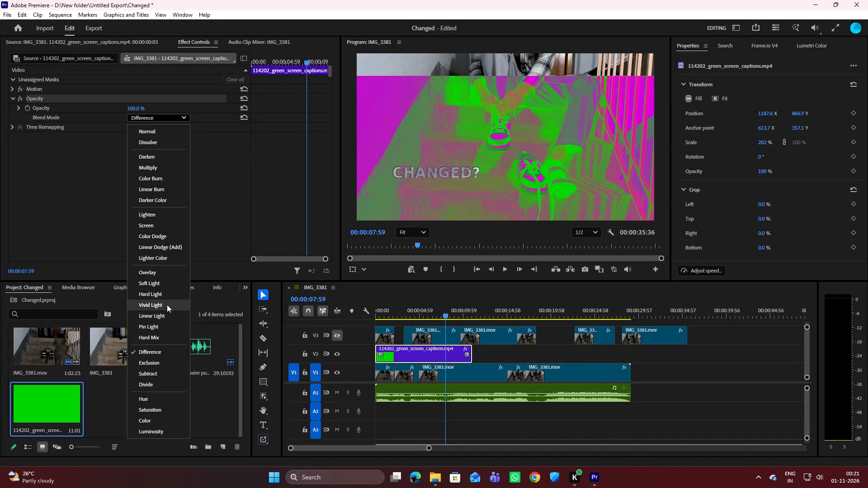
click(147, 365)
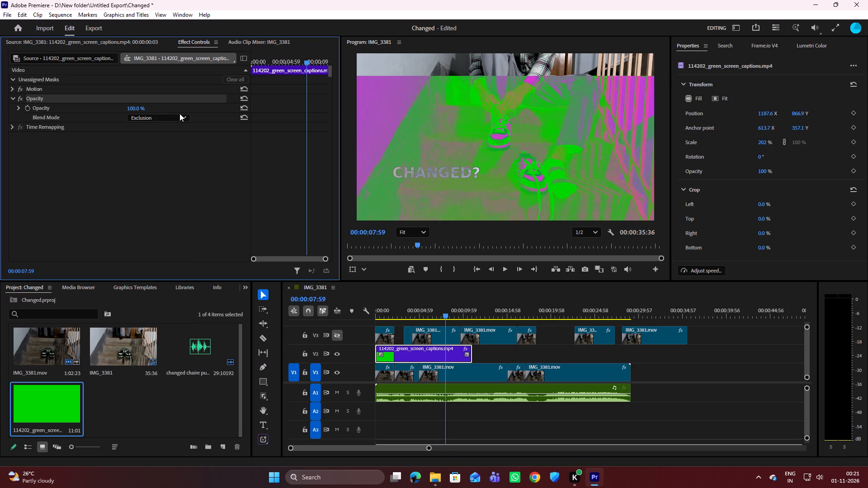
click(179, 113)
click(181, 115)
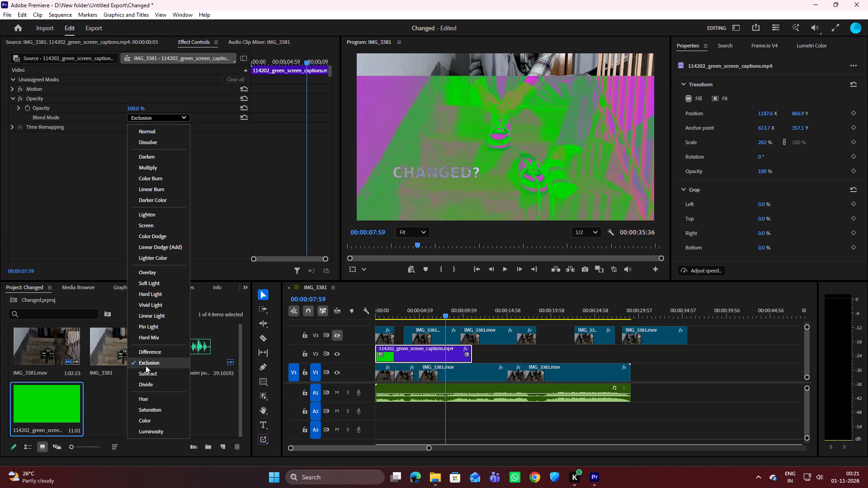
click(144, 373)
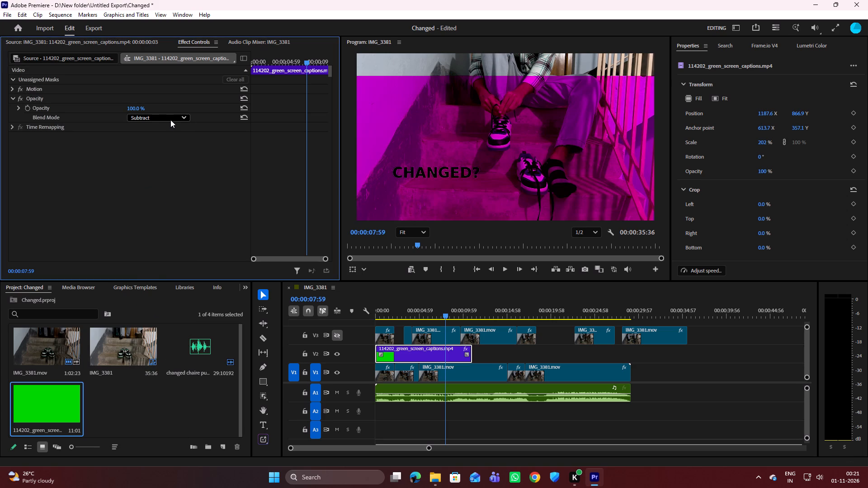
Set the captions clip's blend mode to Divide.
click(172, 118)
click(146, 382)
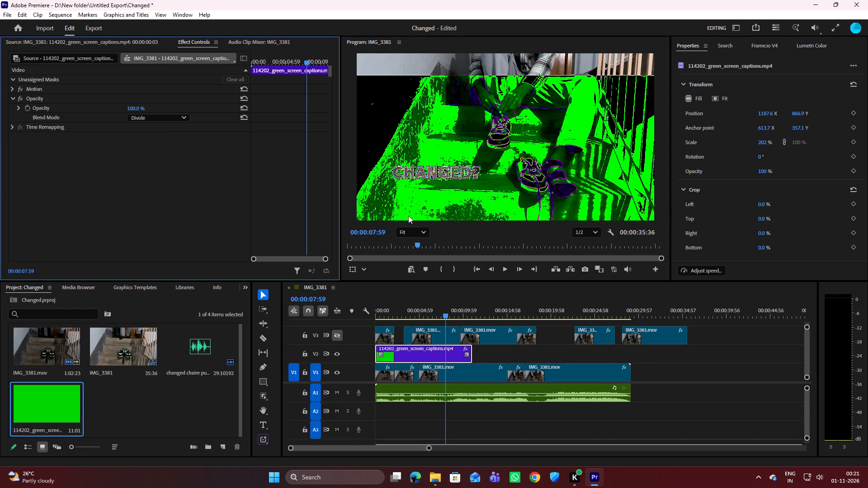
Play the sequence from its start to about 00:00:07:13 to check how the captions blend with the footage.
drag(446, 316, 378, 312)
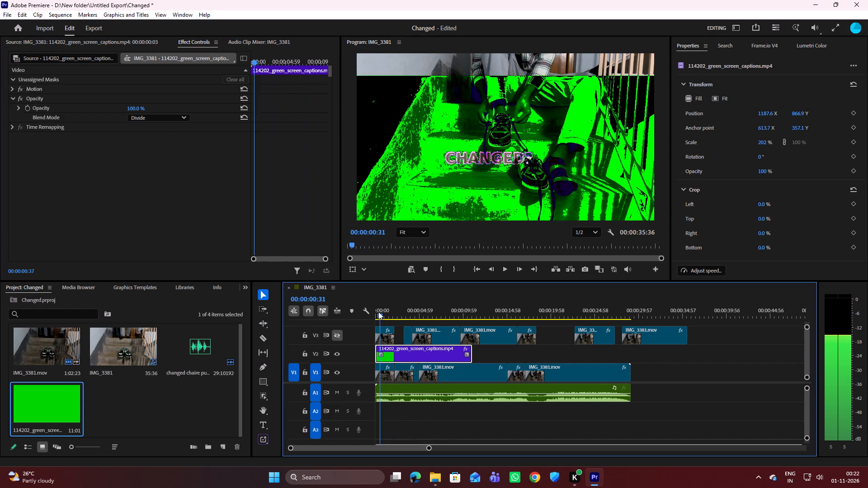
drag(378, 312, 373, 311)
key(space)
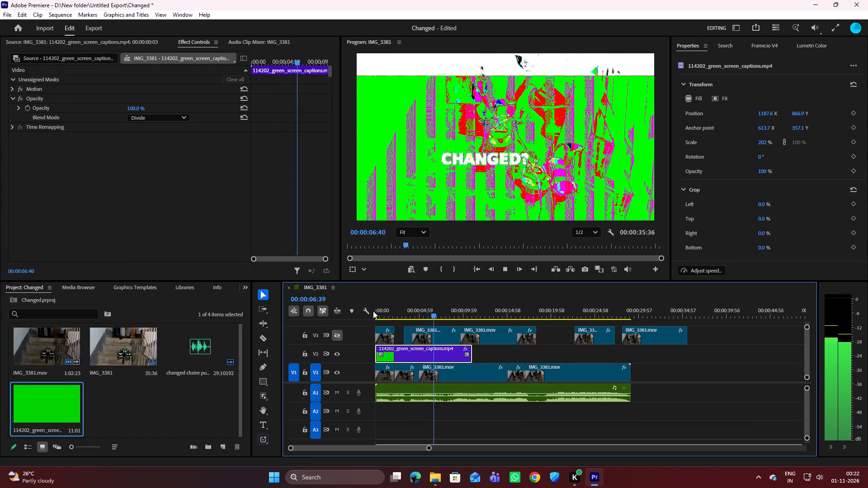
key(space)
key(space)
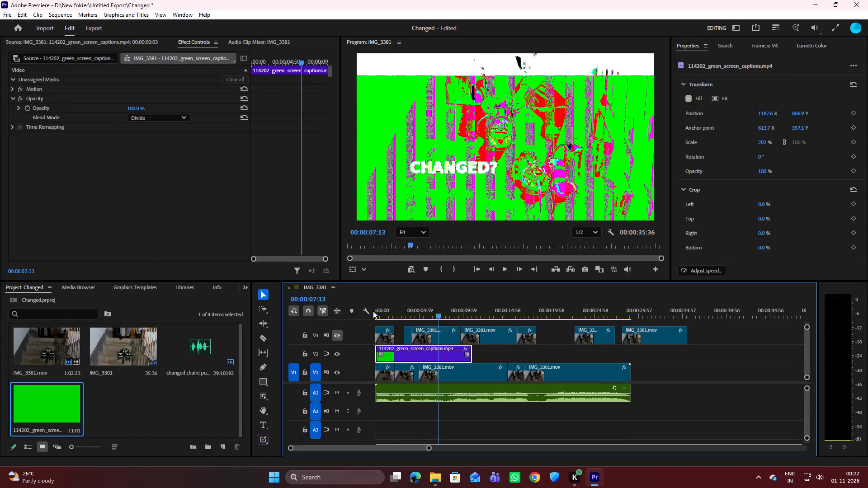
key(space)
key(space)
key(space)
key(space)
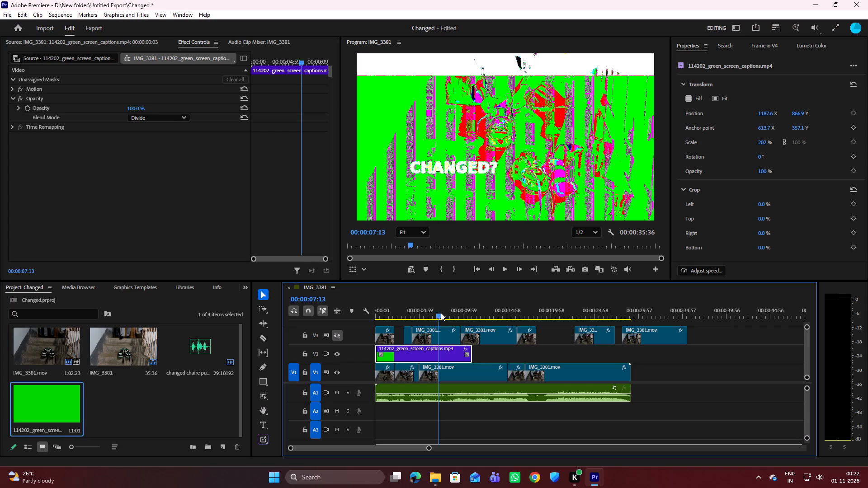
key(Escape)
click(441, 313)
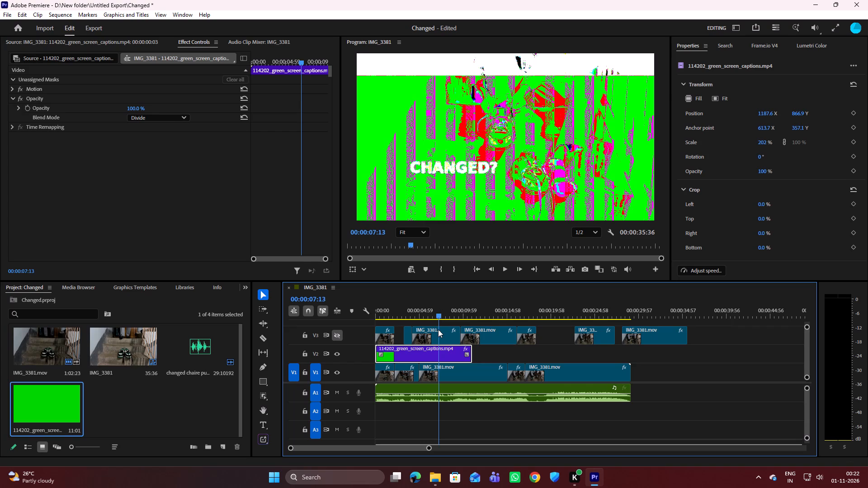